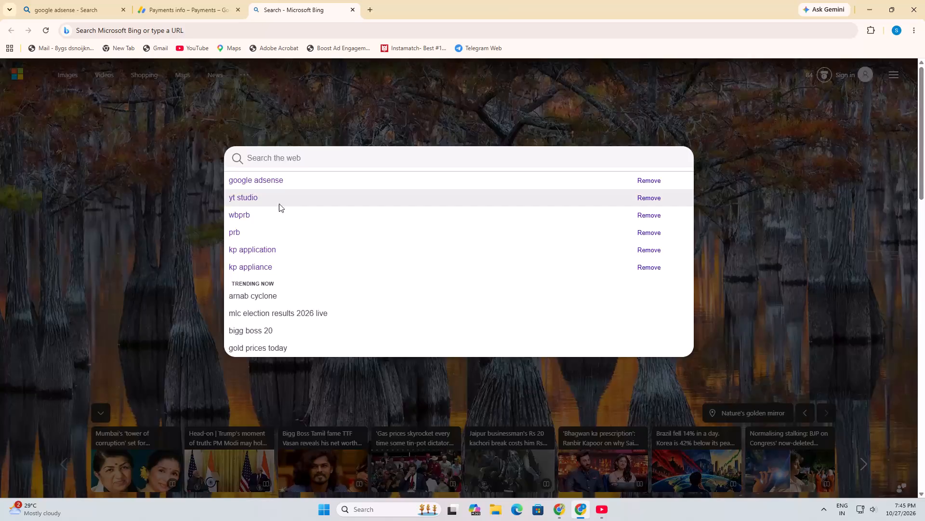
# Open the YouTube Studio channel dashboard from the web search results for yt studio.
pyautogui.click(102, 180)
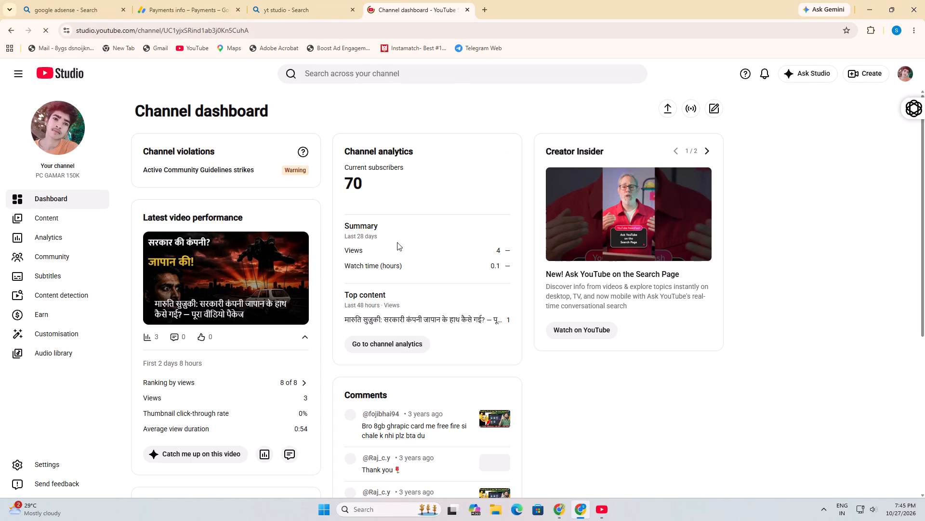
# Start a new video upload for the channel so that the Upload videos dialog is open.
pyautogui.click(870, 76)
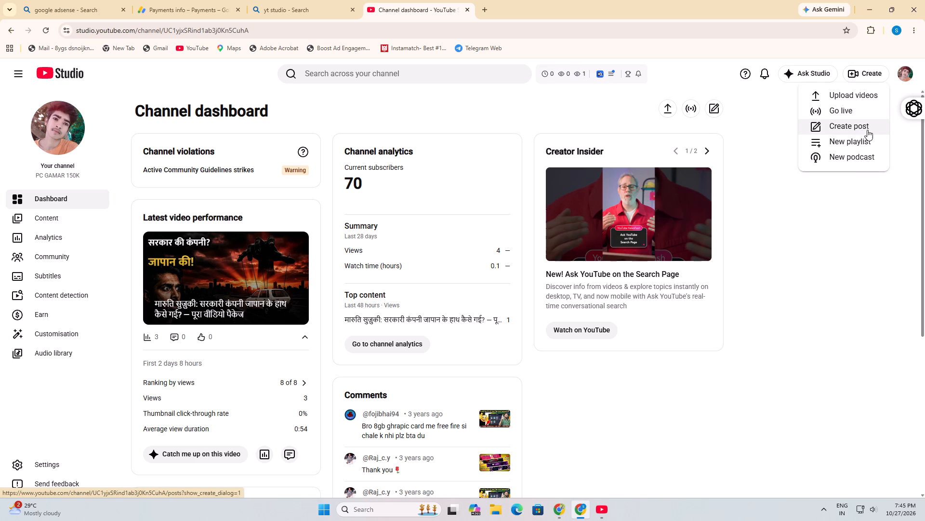
pyautogui.click(853, 96)
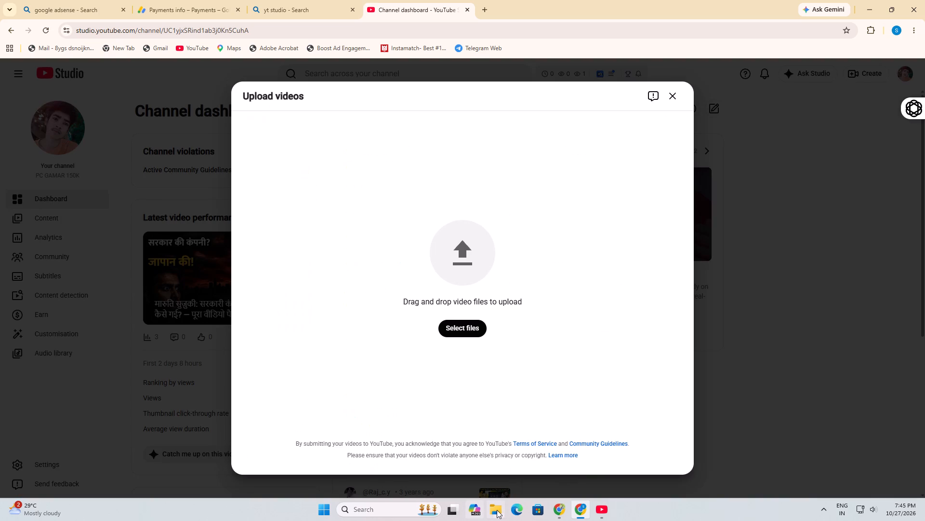
# Open a File Explorer window to locate the video file for the upload.
pyautogui.click(495, 507)
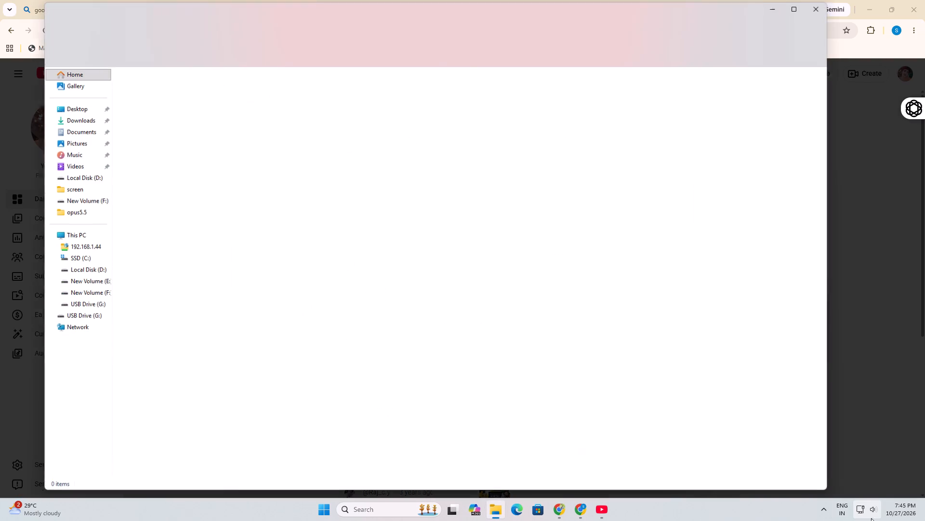
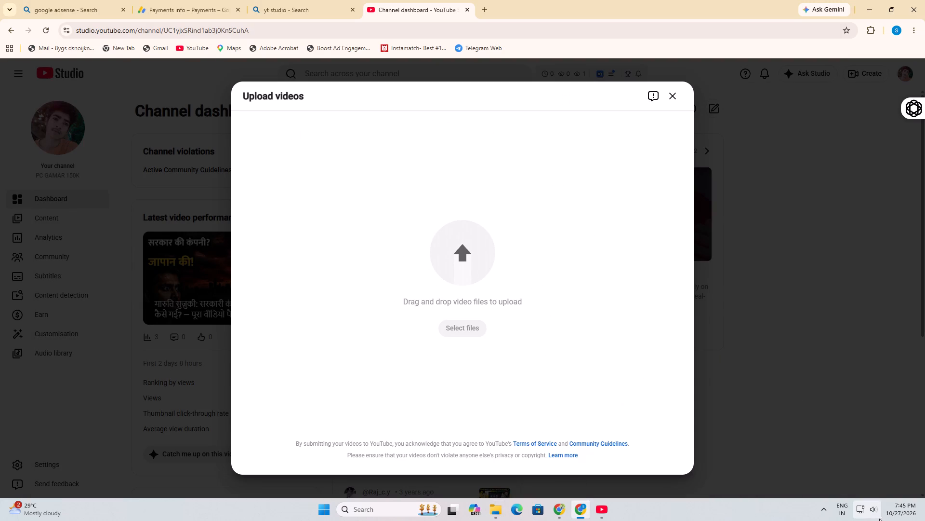
# Add the video file nokia-story (1).mp4 from the computer to the upload.
pyautogui.scroll(-7, 874, 517)
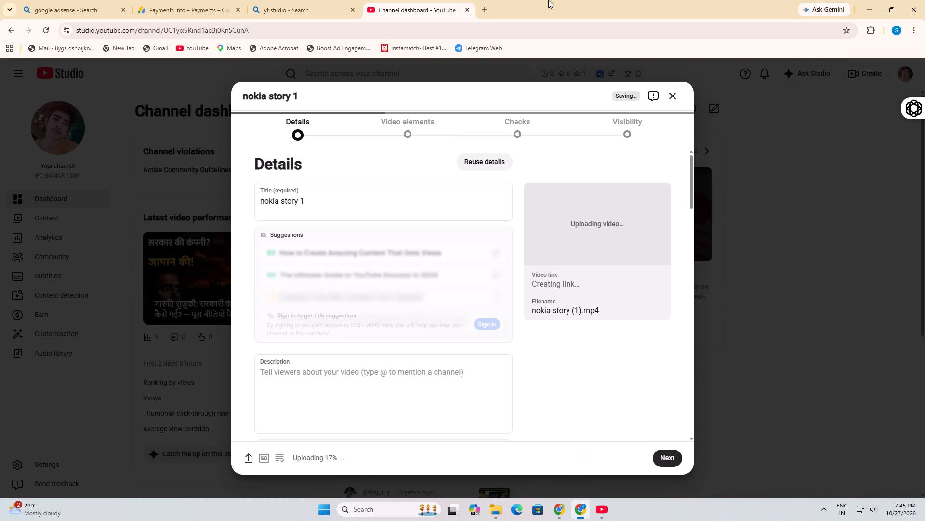
# Clear the open windows from the desktop and open a separate maximized Google Chrome window.
pyautogui.click(870, 4)
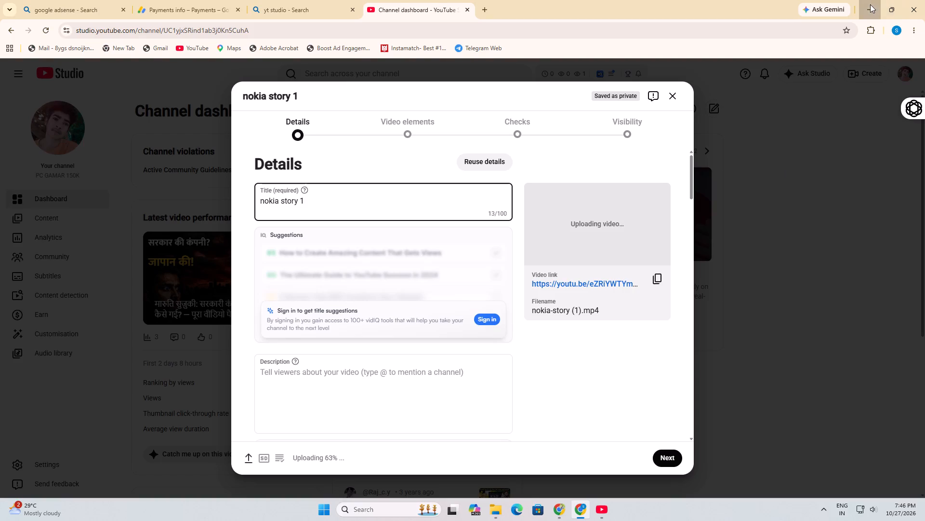
pyautogui.click(777, 6)
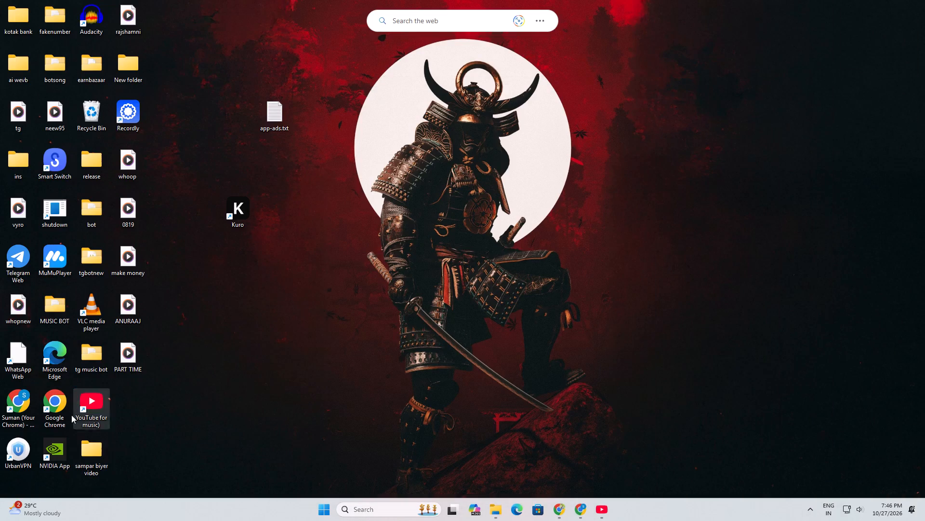
pyautogui.doubleClick(55, 402)
pyautogui.click(431, 255)
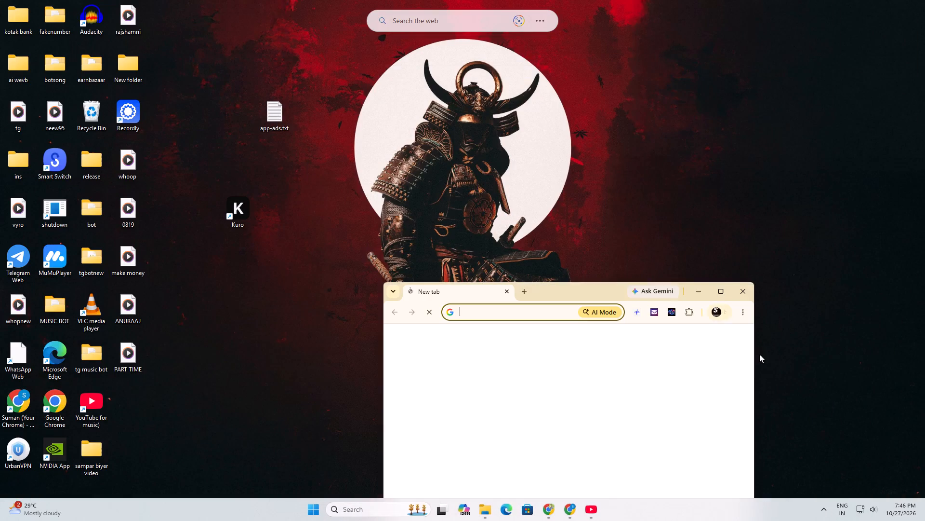
pyautogui.click(722, 291)
pyautogui.click(346, 182)
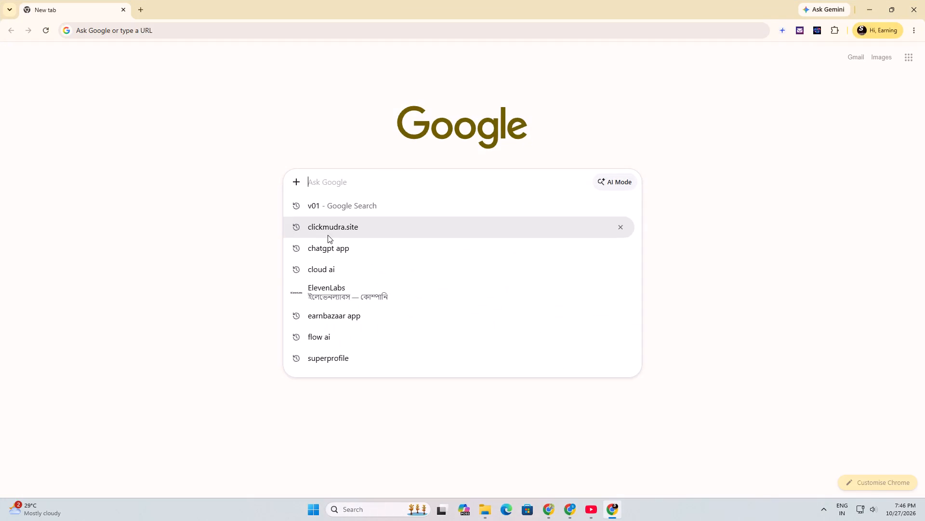
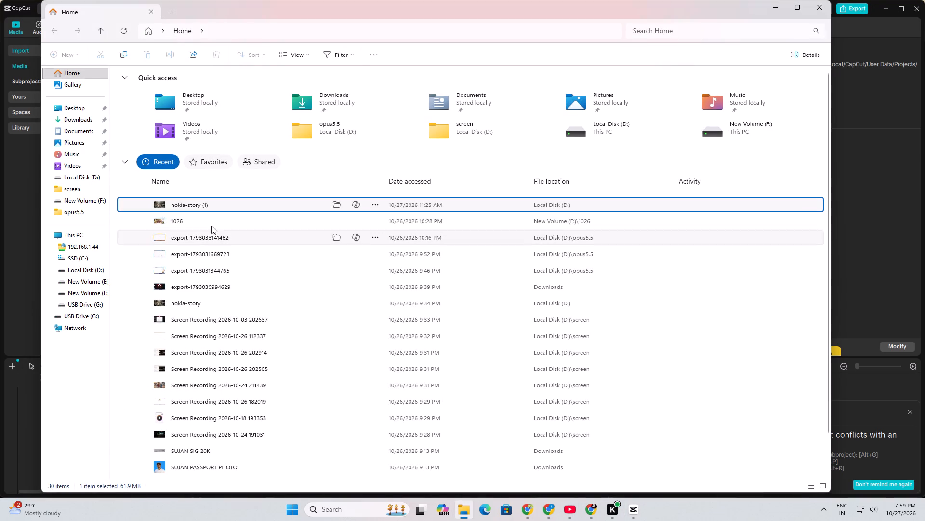
pyautogui.moveTo(172, 206); pyautogui.dragTo(634, 509)
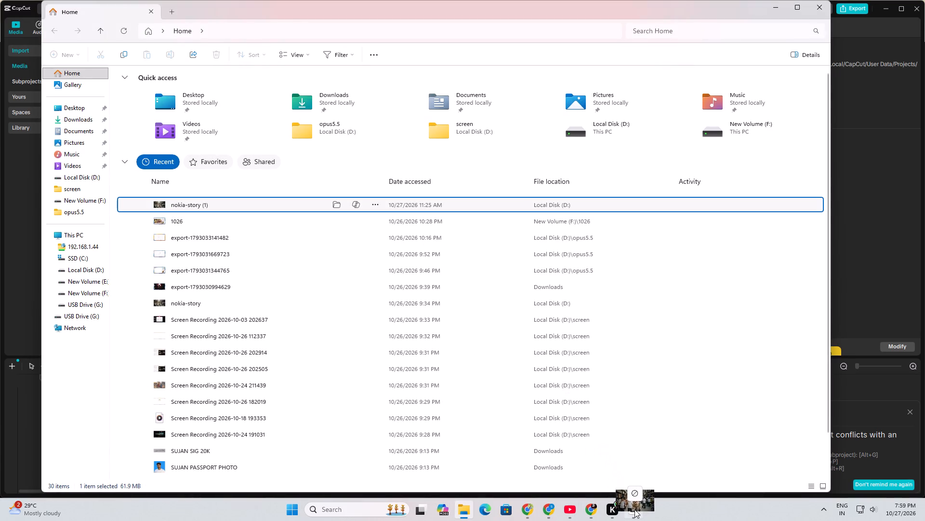
pyautogui.moveTo(634, 509); pyautogui.dragTo(119, 424)
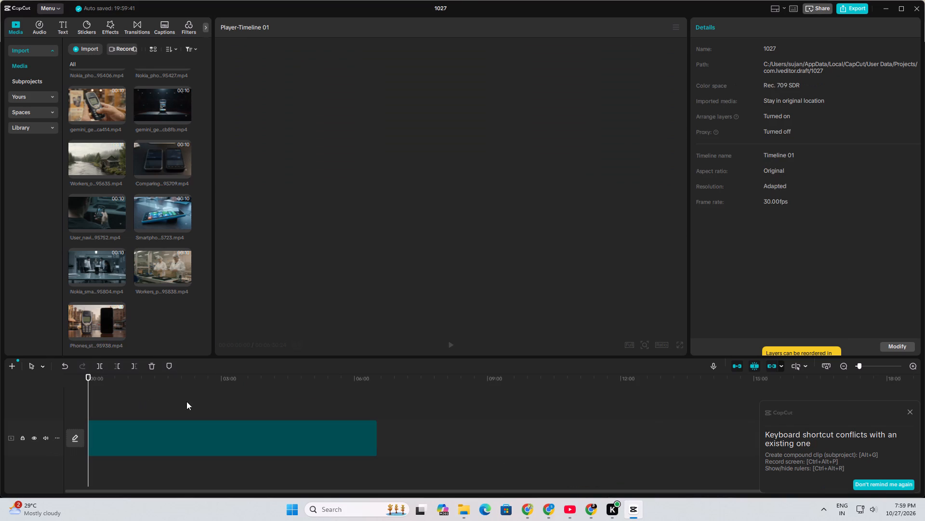
# Switch to YouTube, pause the Bulleya lyrical video, and return to CapCut.
pyautogui.click(562, 510)
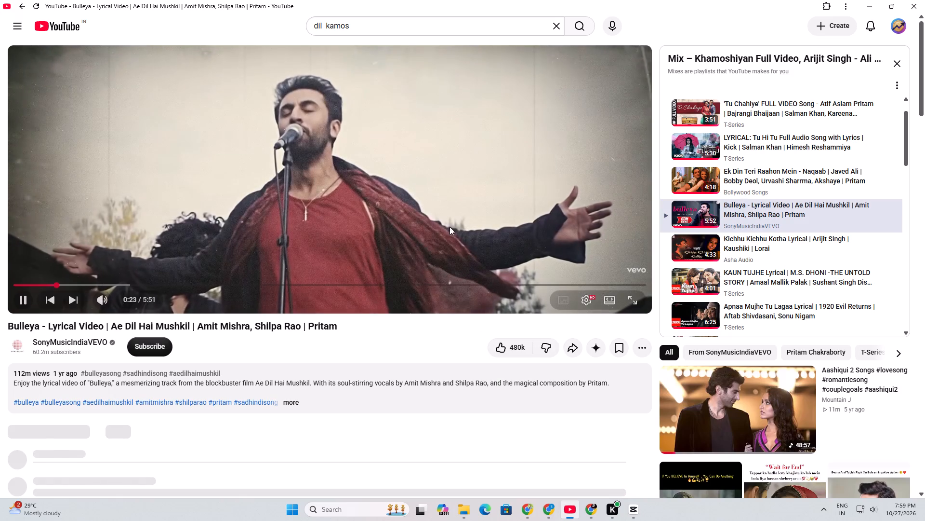
pyautogui.click(447, 219)
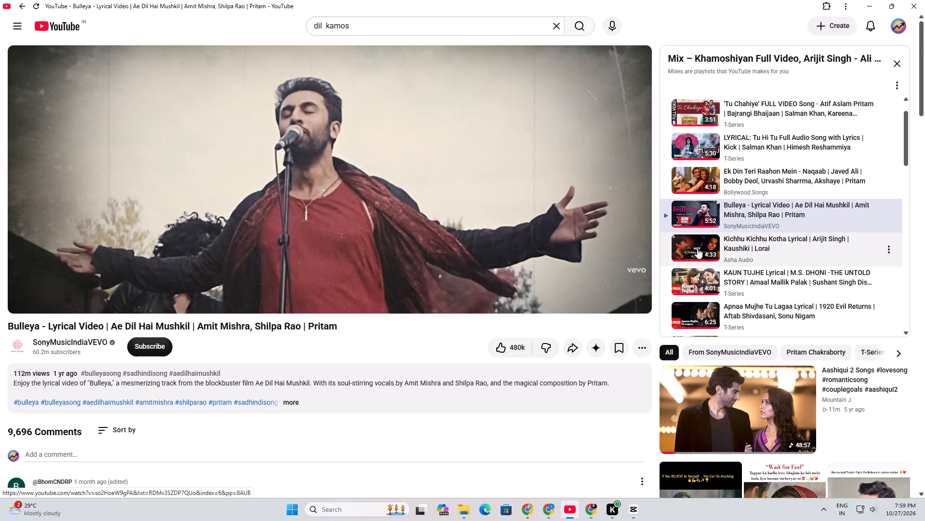
pyautogui.click(634, 511)
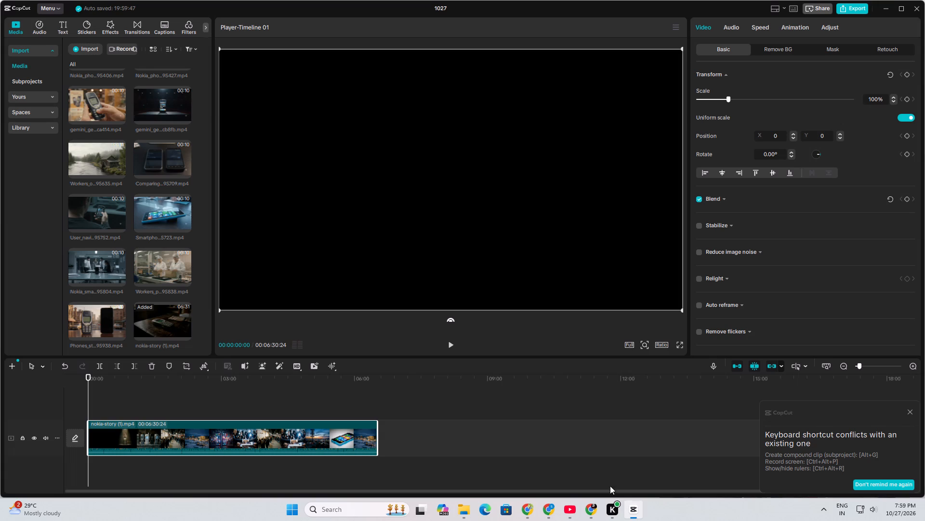
# Place the first Nokia phone clip, ending in 95406.mp4, on a track above the nokia-story video at the timeline's start.
pyautogui.press('space')
pyautogui.press('space')
pyautogui.scroll(3, 874, 508)
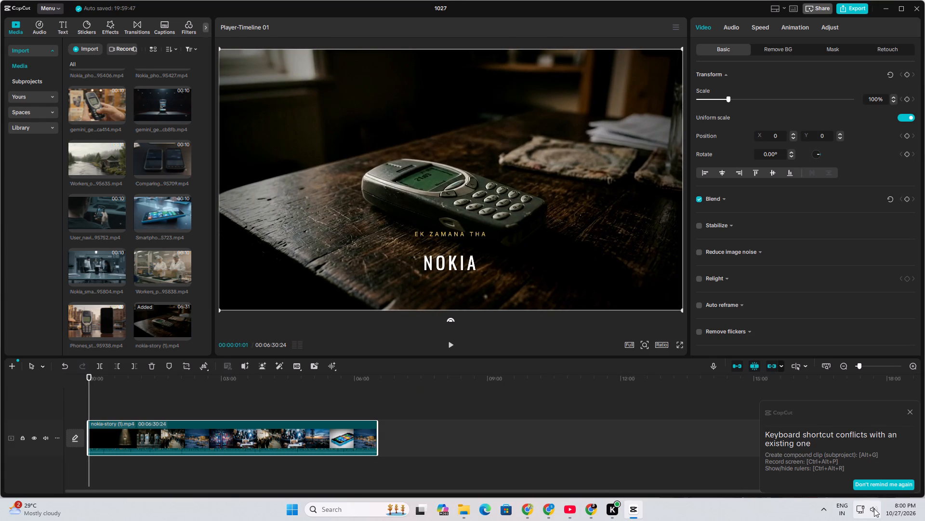
pyautogui.scroll(7, 874, 508)
pyautogui.scroll(9, 105, 121)
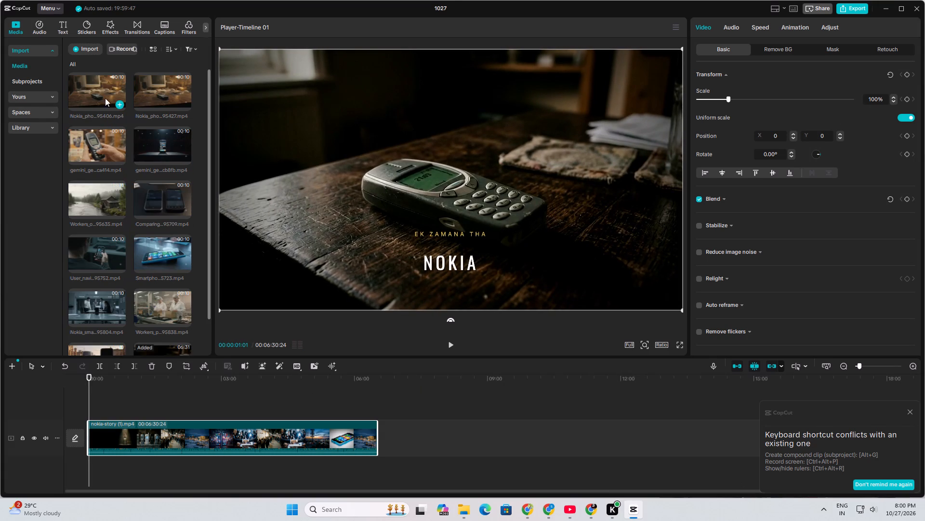
pyautogui.moveTo(92, 89); pyautogui.dragTo(91, 402)
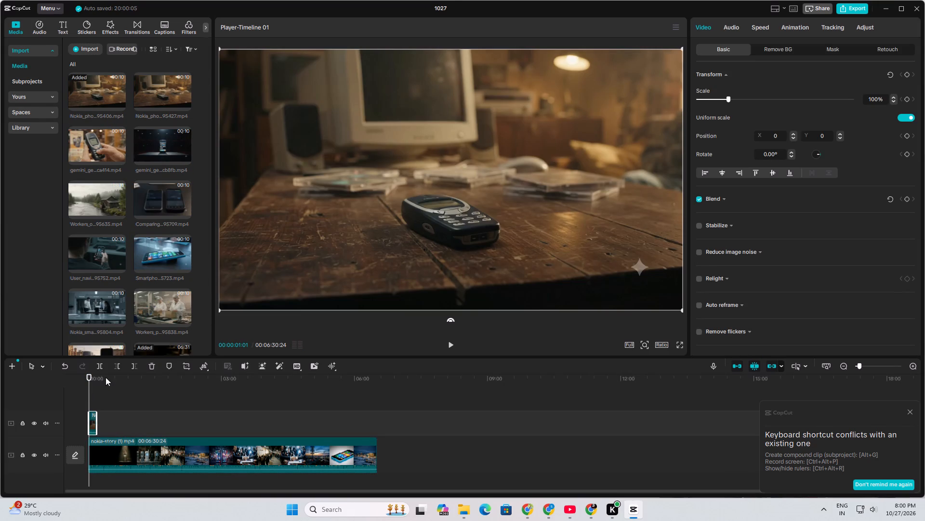
# Scale the overlaid Nokia phone clip to 135% and preview it from the timeline's start.
pyautogui.press('space')
pyautogui.moveTo(682, 312); pyautogui.dragTo(812, 367)
pyautogui.moveTo(89, 373); pyautogui.dragTo(62, 383)
pyautogui.press('space')
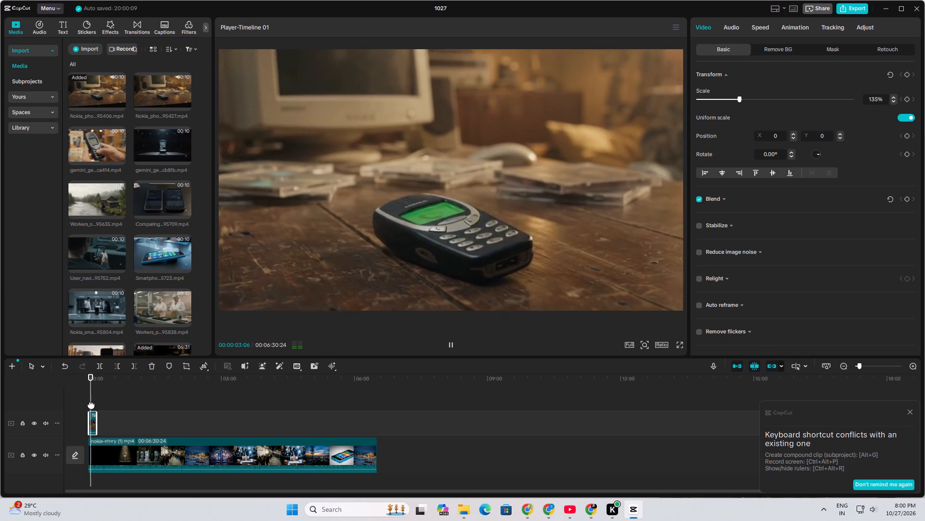
pyautogui.moveTo(92, 383); pyautogui.dragTo(52, 394)
pyautogui.press('space')
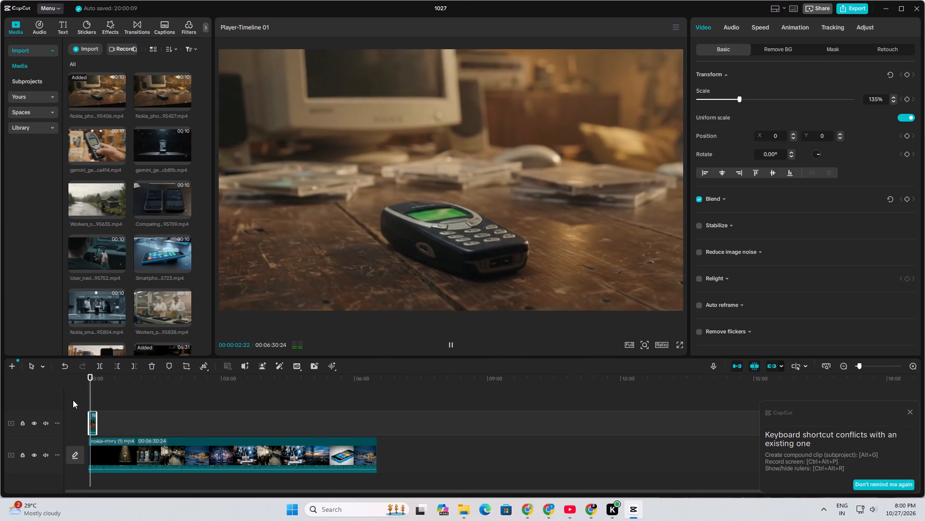
pyautogui.press('space')
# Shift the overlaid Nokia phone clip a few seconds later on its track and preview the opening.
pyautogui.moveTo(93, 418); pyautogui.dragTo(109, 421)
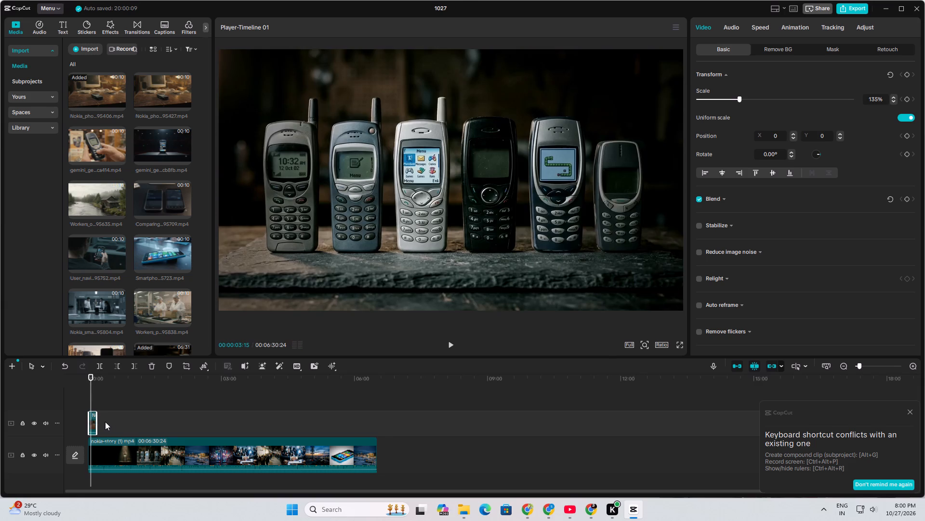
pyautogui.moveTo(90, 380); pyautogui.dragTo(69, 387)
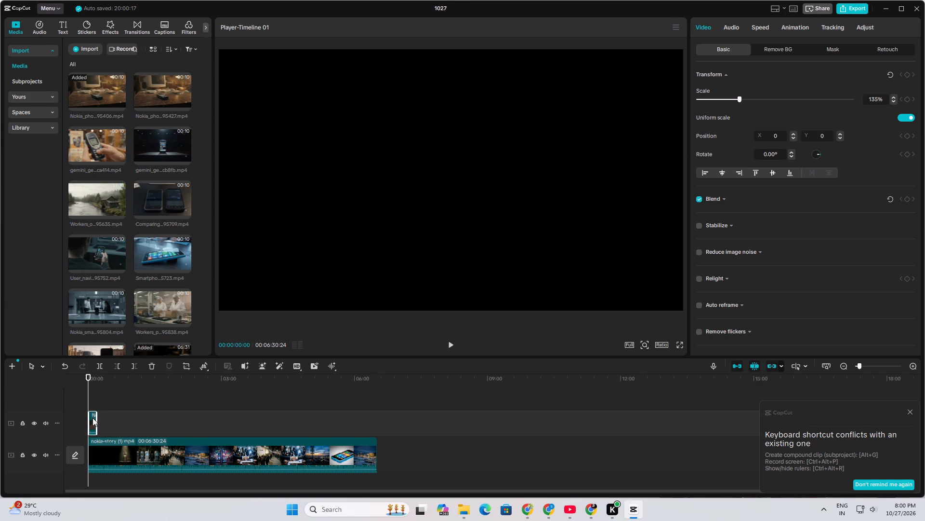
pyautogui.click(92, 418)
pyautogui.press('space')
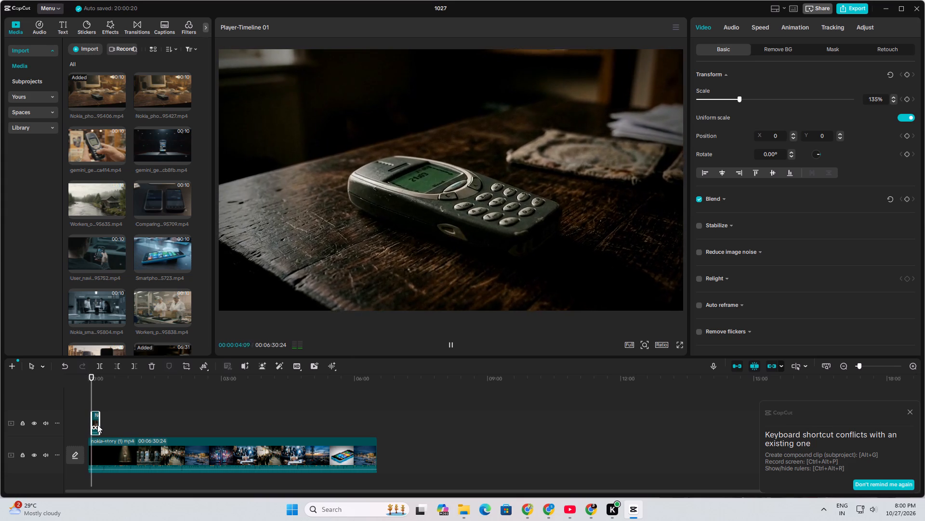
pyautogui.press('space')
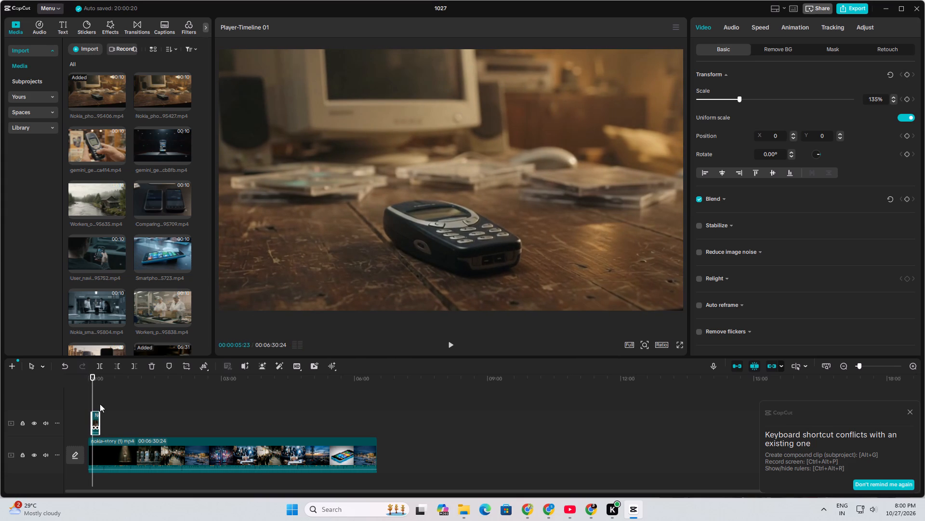
# Move the overlaid Nokia phone clip back to the start of the timeline.
pyautogui.moveTo(92, 379); pyautogui.dragTo(73, 386)
pyautogui.press('space')
pyautogui.moveTo(97, 423); pyautogui.dragTo(87, 425)
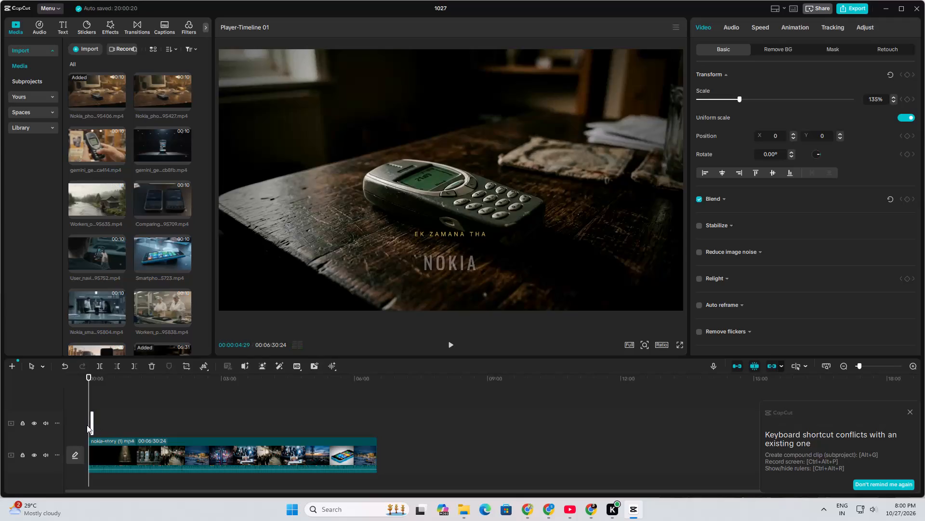
pyautogui.moveTo(87, 425); pyautogui.dragTo(120, 423)
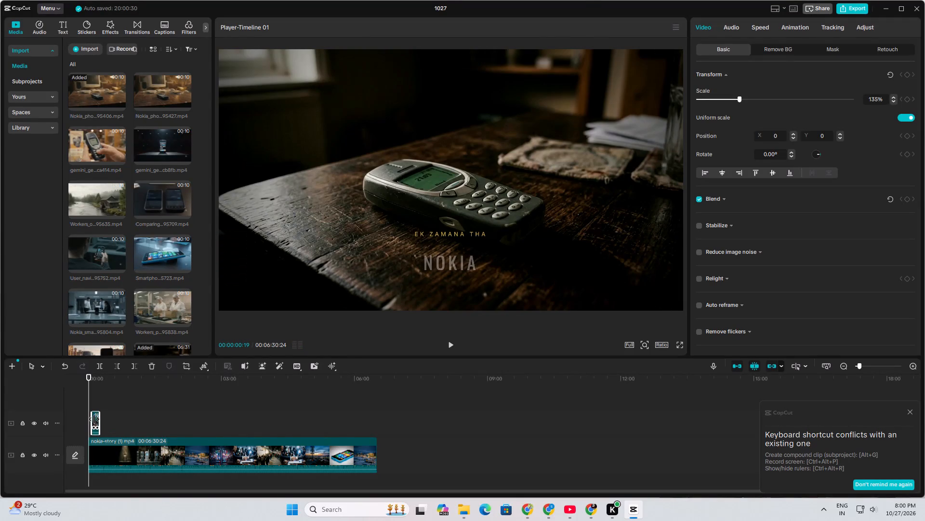
pyautogui.click(96, 418)
# Preview the opening and trim off everything in the overlaid Nokia phone clip after 00:00:05:06.
pyautogui.moveTo(79, 382); pyautogui.dragTo(61, 390)
pyautogui.press('space')
pyautogui.moveTo(90, 380); pyautogui.dragTo(78, 384)
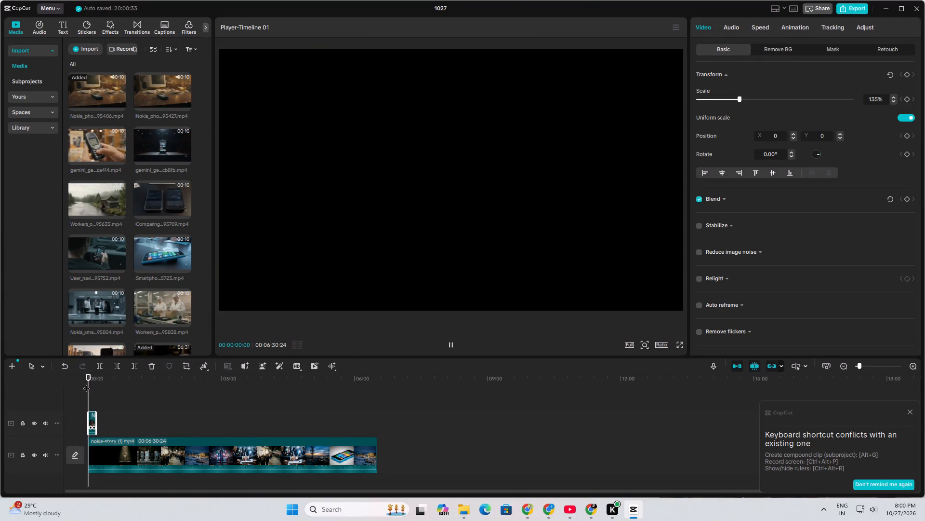
pyautogui.press('space')
pyautogui.press('space')
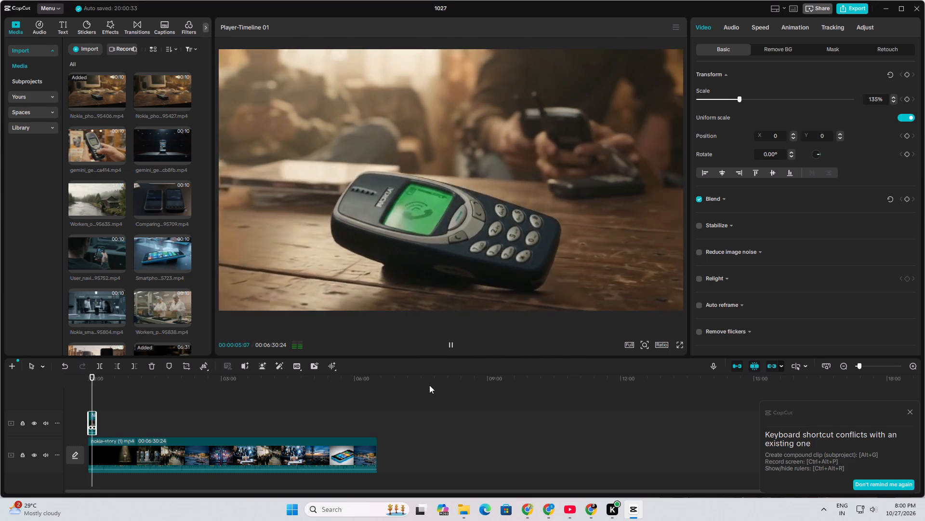
pyautogui.press('space')
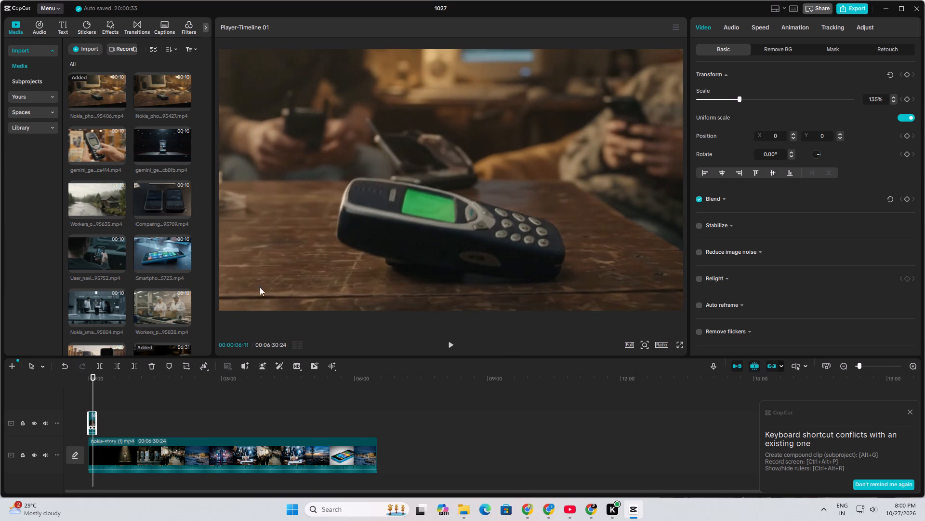
pyautogui.click(91, 380)
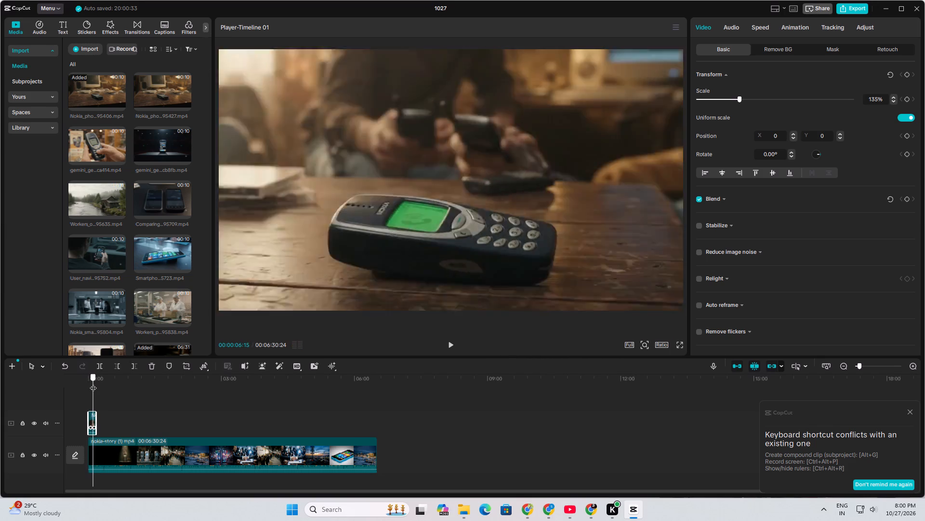
pyautogui.click(135, 368)
pyautogui.moveTo(94, 379); pyautogui.dragTo(92, 384)
pyautogui.moveTo(861, 365); pyautogui.dragTo(866, 366)
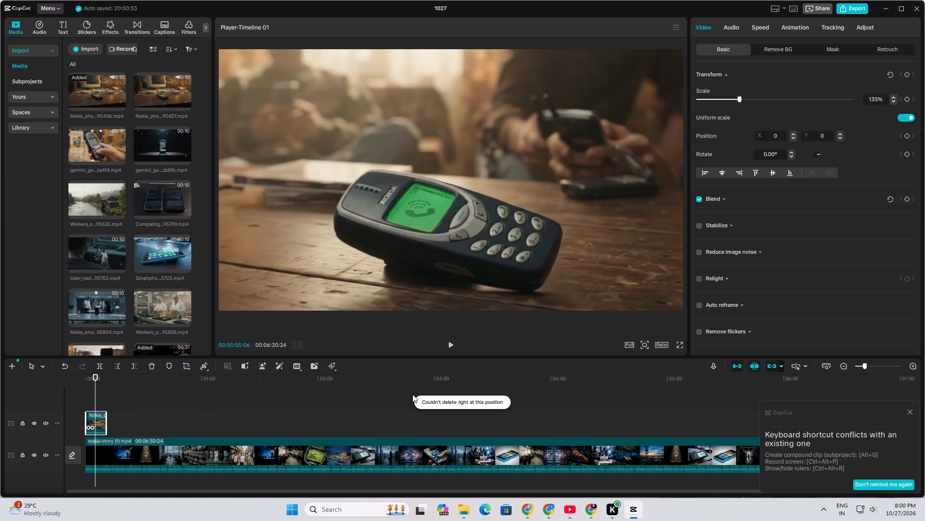
pyautogui.click(138, 369)
# Play the timeline on from its start and place the Gemini clip of hands holding a Nokia on the overlay track at 00:00:10:13.
pyautogui.moveTo(74, 384); pyautogui.dragTo(32, 392)
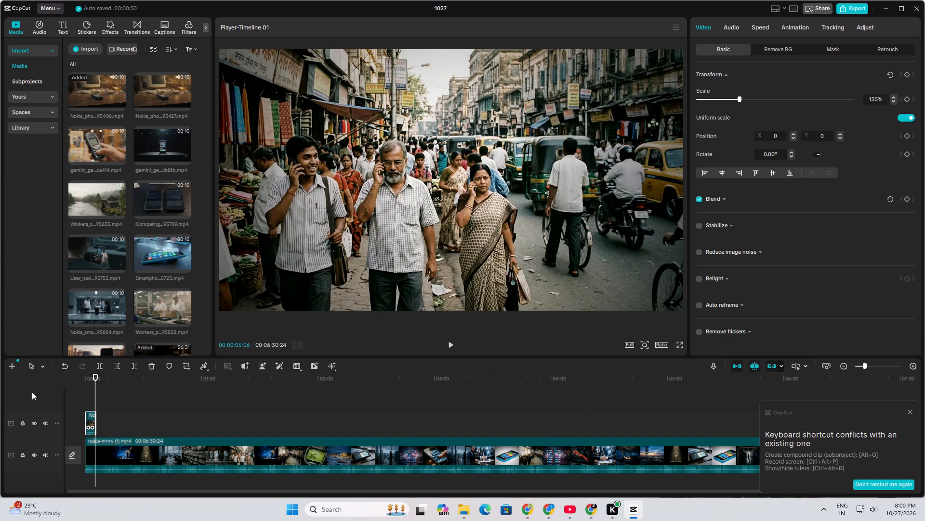
pyautogui.moveTo(32, 392); pyautogui.dragTo(36, 391)
pyautogui.moveTo(92, 380); pyautogui.dragTo(46, 395)
pyautogui.press('space')
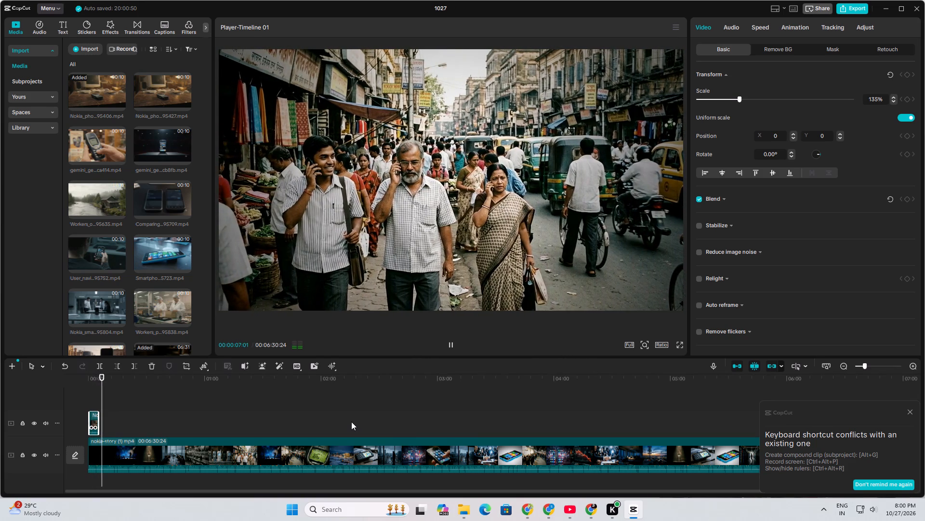
pyautogui.scroll(2, 876, 509)
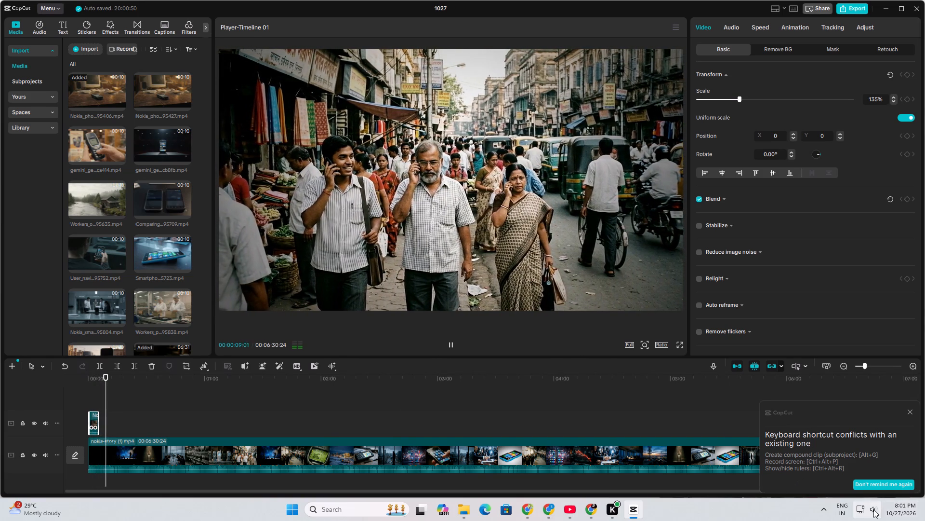
pyautogui.scroll(5, 873, 509)
pyautogui.press('space')
pyautogui.doubleClick(104, 147)
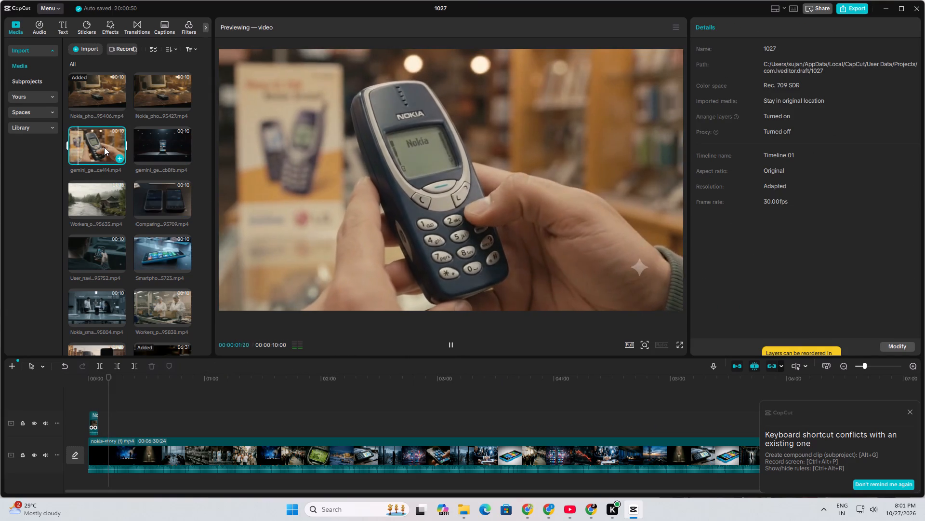
pyautogui.moveTo(104, 147); pyautogui.dragTo(112, 180)
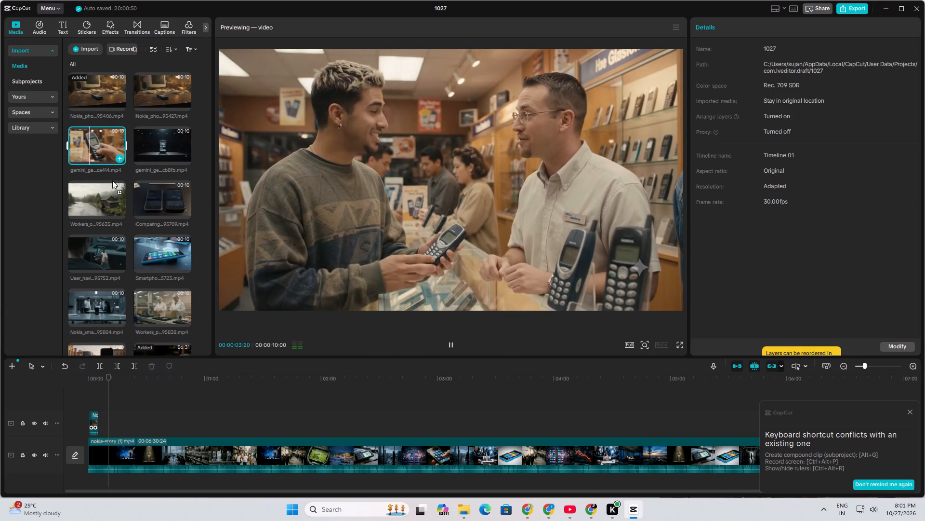
pyautogui.moveTo(112, 180); pyautogui.dragTo(110, 418)
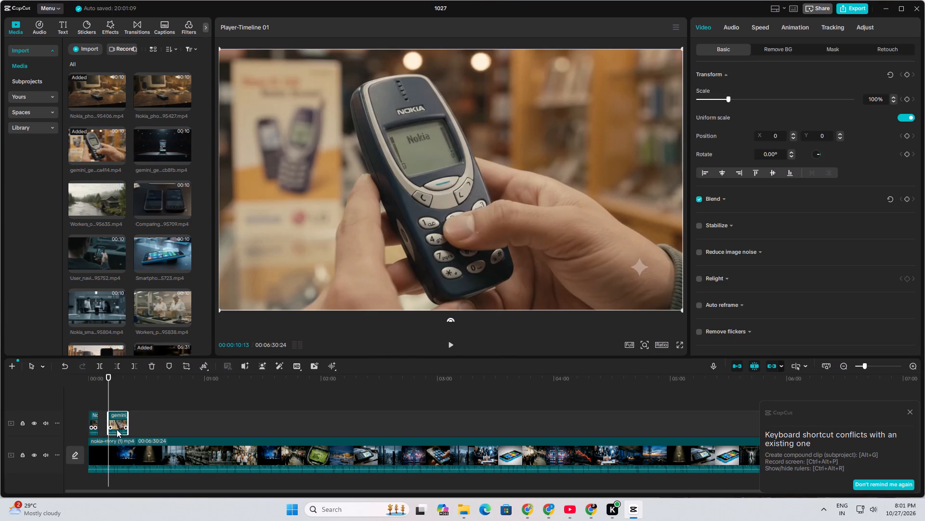
pyautogui.moveTo(118, 433); pyautogui.dragTo(117, 437)
# Preview the Gemini phone shop clip and trim off its end at about 00:00:15.
pyautogui.moveTo(105, 377); pyautogui.dragTo(101, 384)
pyautogui.press('space')
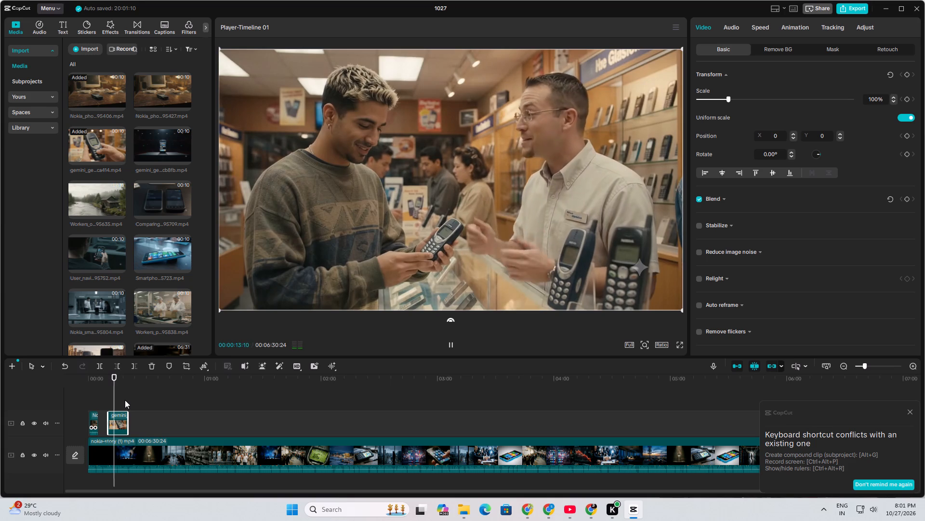
pyautogui.press('space')
pyautogui.press('space')
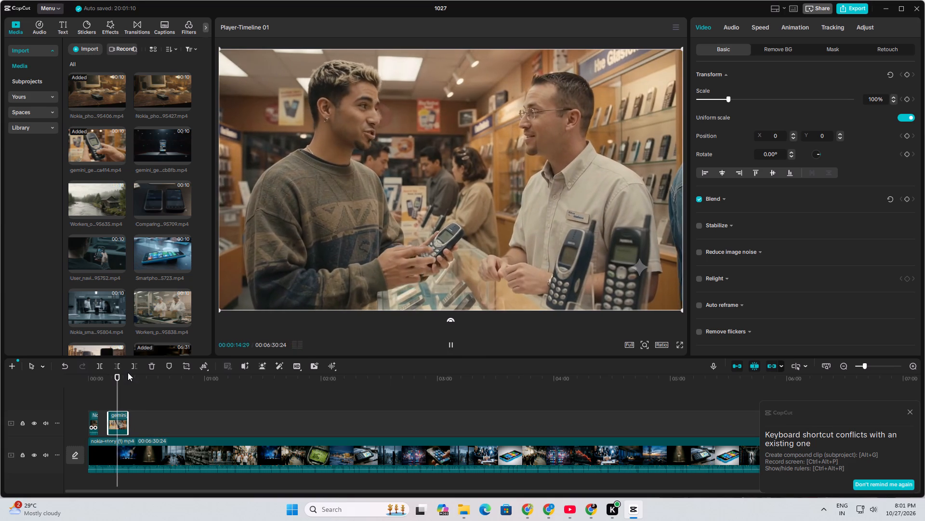
pyautogui.press('space')
pyautogui.click(132, 369)
# Dismiss the keyboard shortcut conflicts notice while playing the timeline past the trimmed Gemini clip.
pyautogui.press('space')
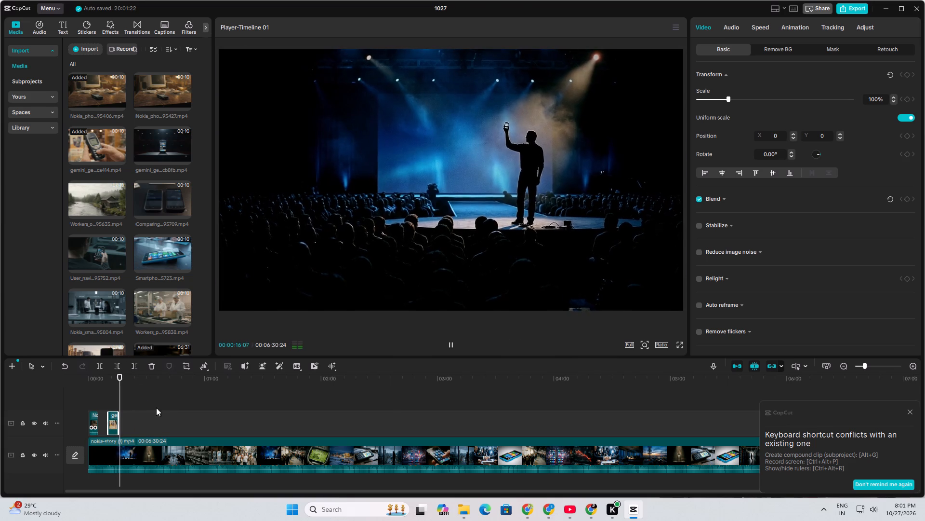
pyautogui.scroll(3, 875, 517)
pyautogui.click(913, 413)
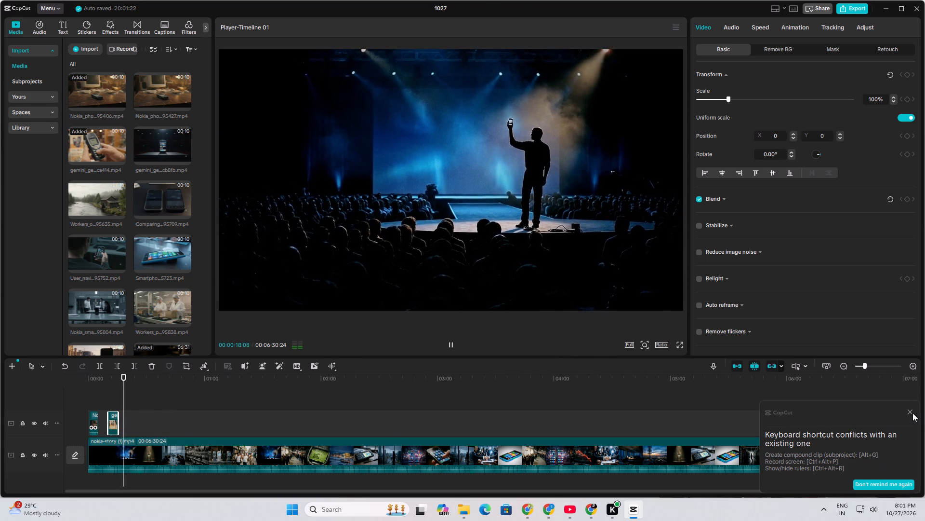
pyautogui.click(909, 413)
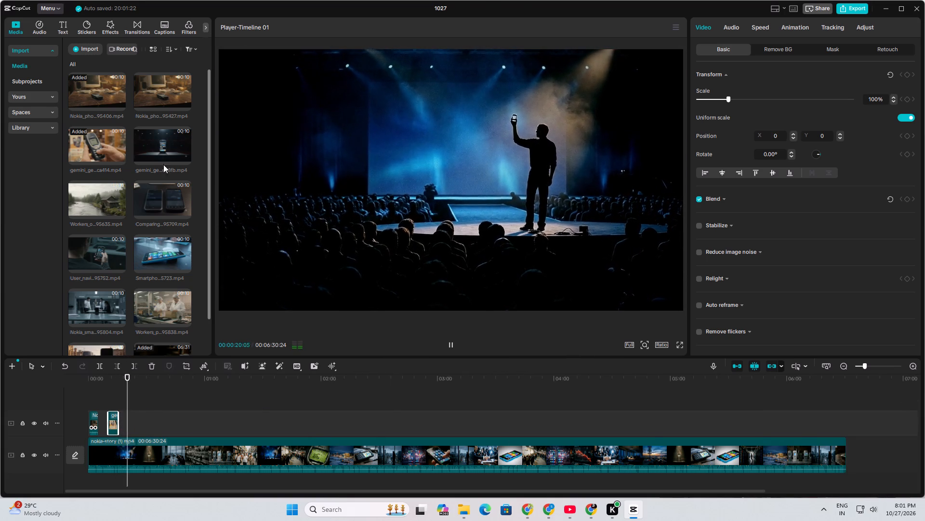
# Preview the Gemini clip of the iPhone on a stage and play the main timeline on to 00:01:18:24.
pyautogui.doubleClick(156, 150)
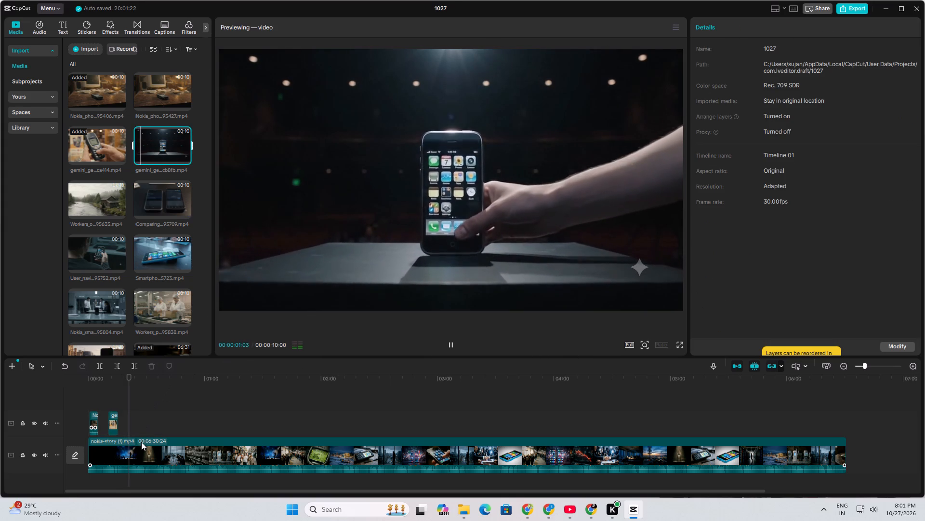
pyautogui.click(141, 444)
pyautogui.press('space')
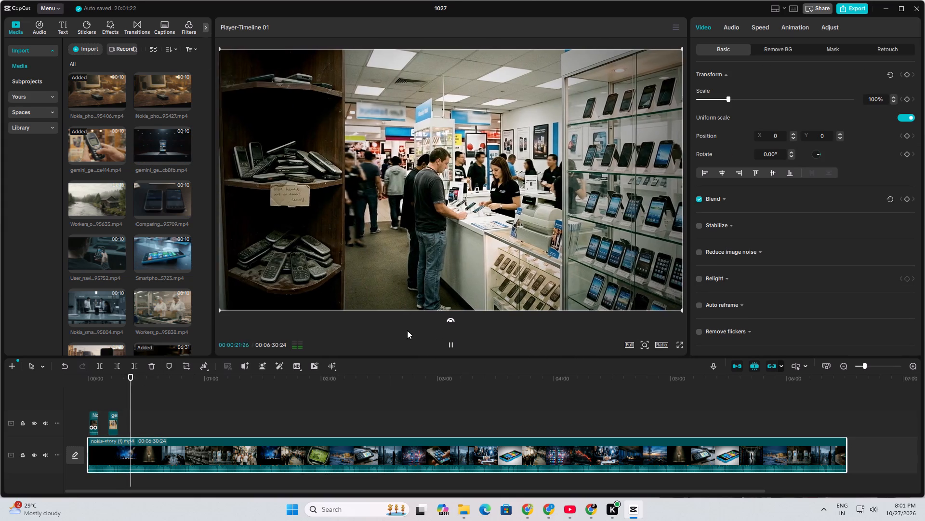
pyautogui.scroll(2, 875, 517)
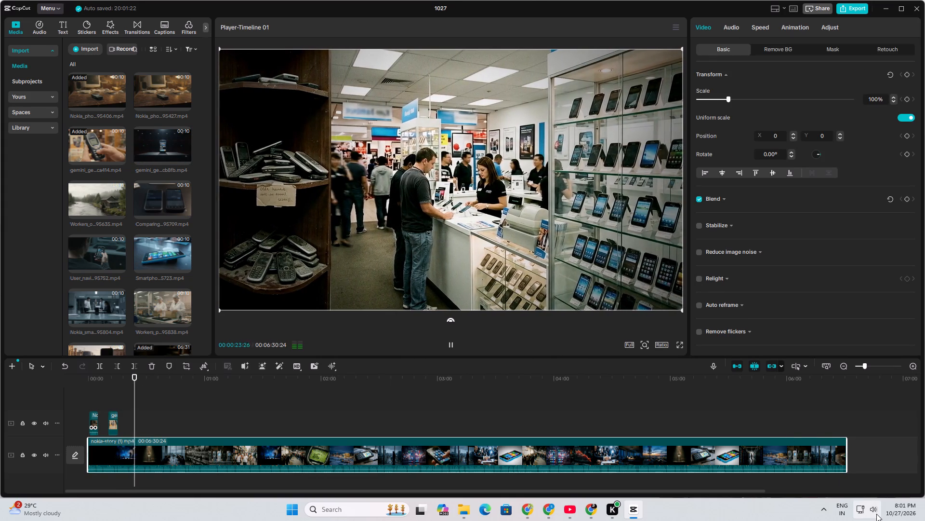
pyautogui.scroll(2, 876, 514)
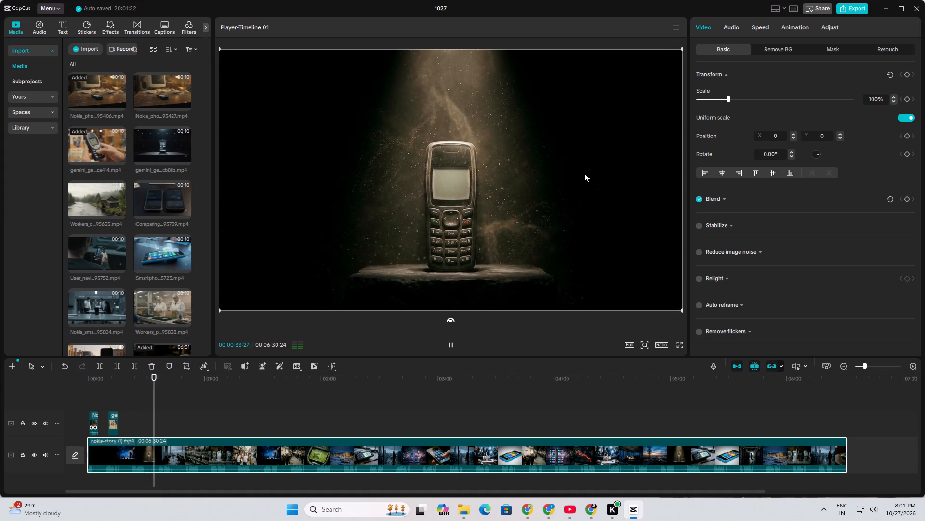
pyautogui.press('space')
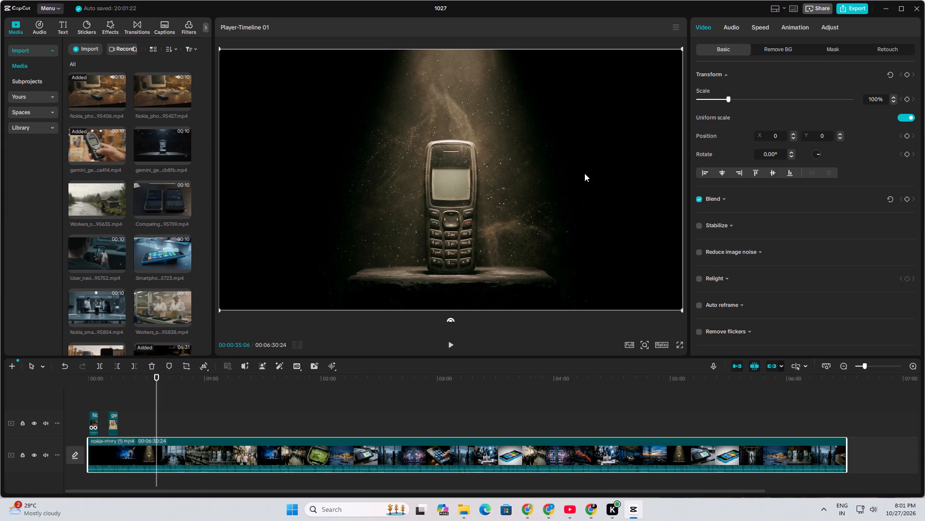
pyautogui.press('space')
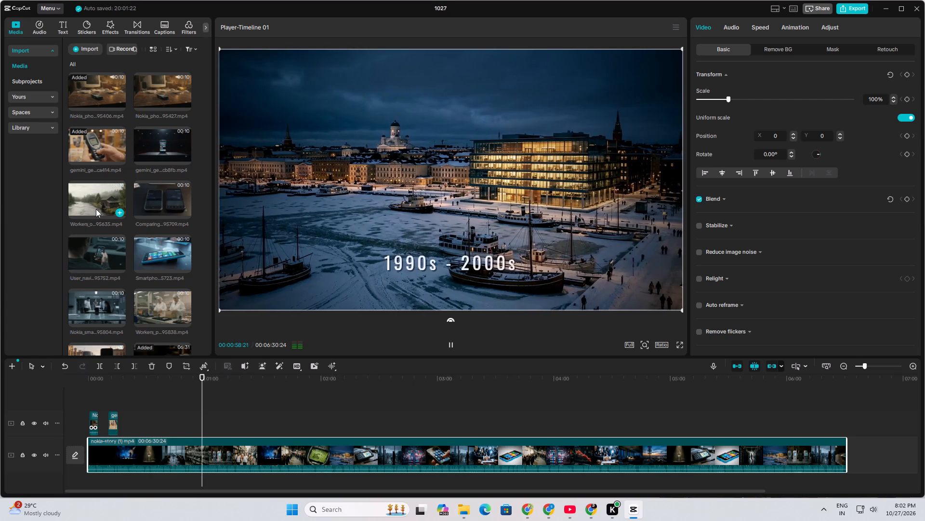
pyautogui.scroll(4, 878, 507)
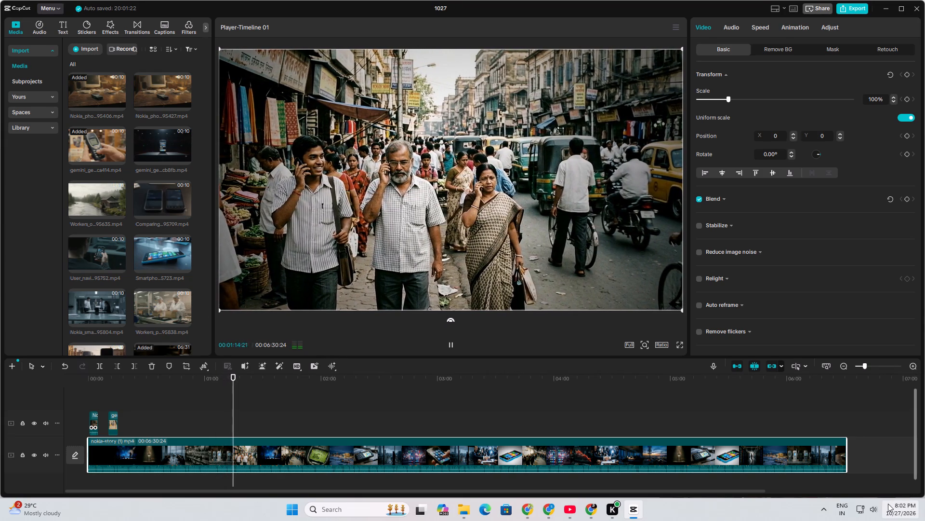
pyautogui.scroll(-1, 878, 506)
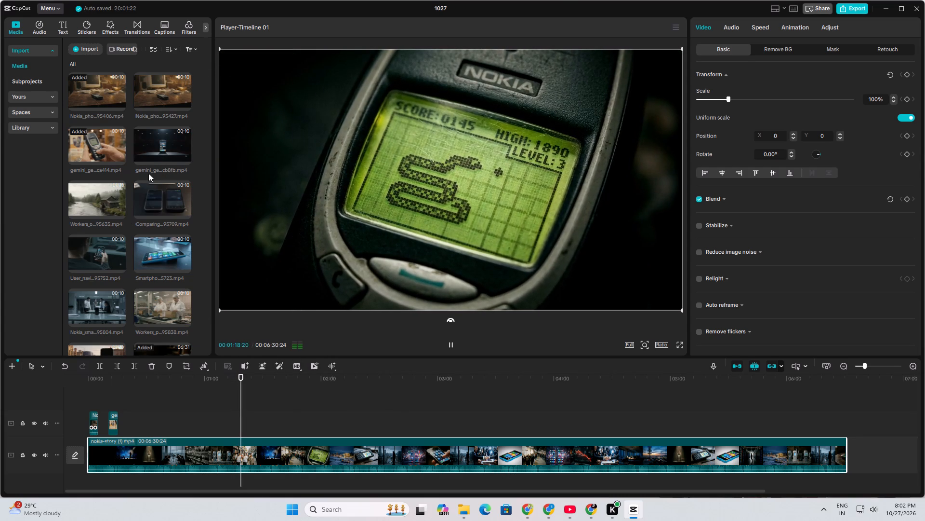
pyautogui.press('space')
# Preview several library clips, place the second Nokia phone clip on the overlay track, and trim off everything before 00:01:18:24.
pyautogui.scroll(-4, 164, 268)
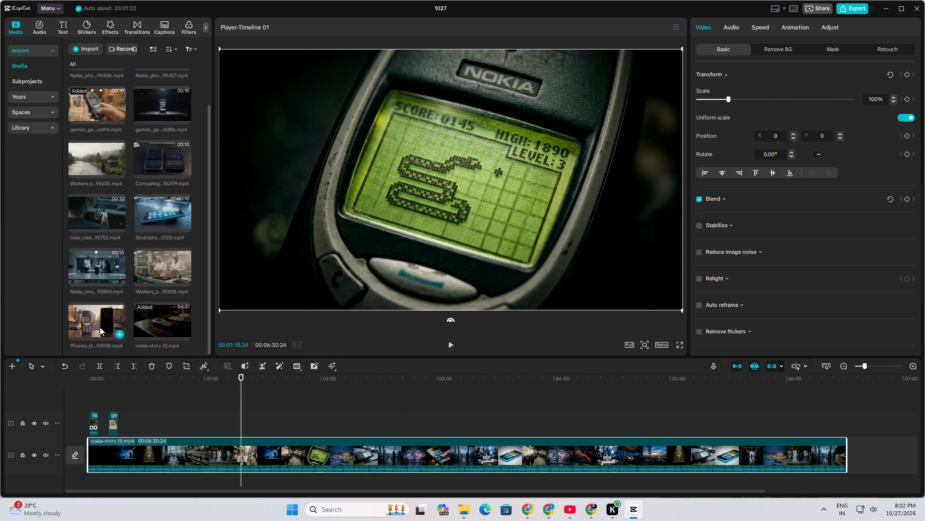
pyautogui.doubleClick(100, 327)
pyautogui.doubleClick(161, 157)
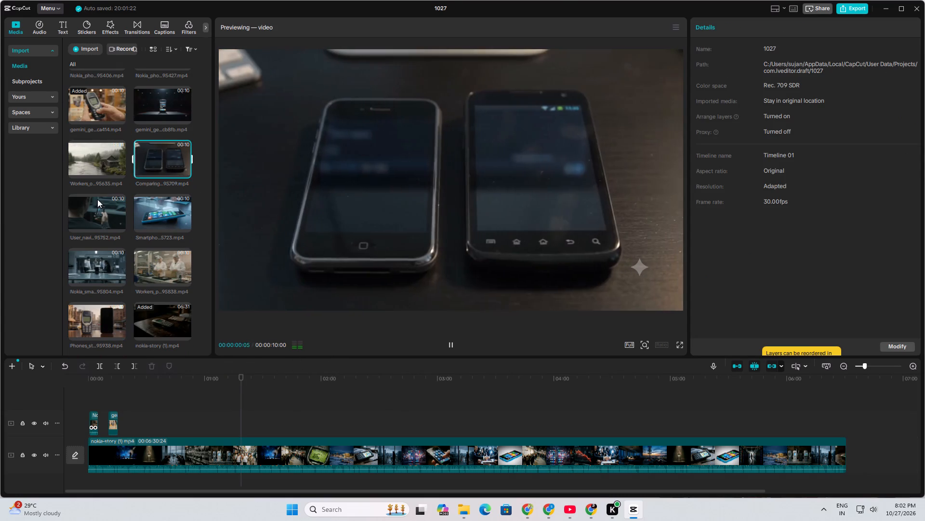
pyautogui.doubleClick(106, 165)
pyautogui.scroll(3, 149, 131)
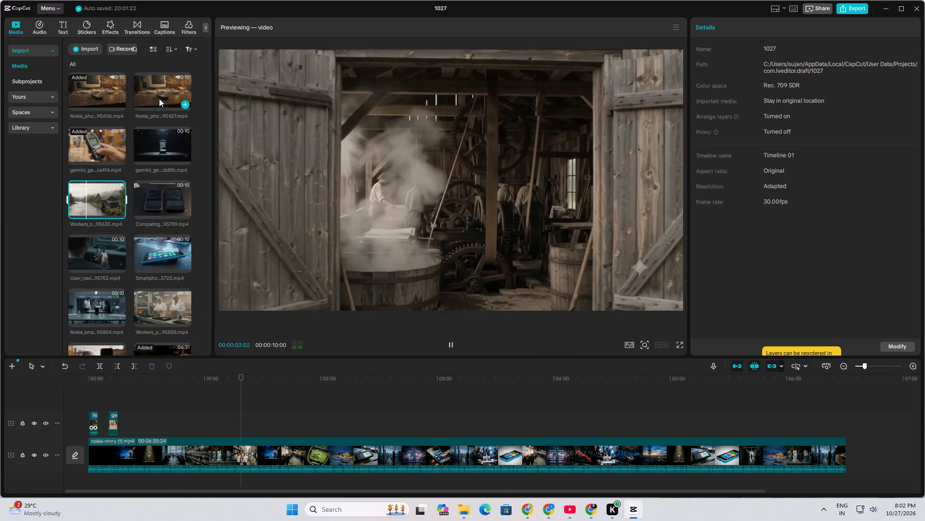
pyautogui.doubleClick(159, 100)
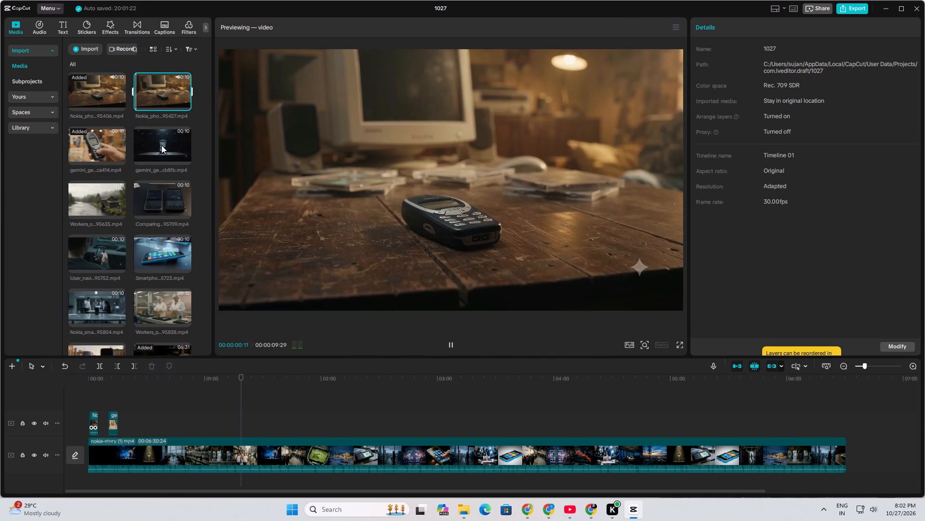
pyautogui.moveTo(166, 102); pyautogui.dragTo(238, 410)
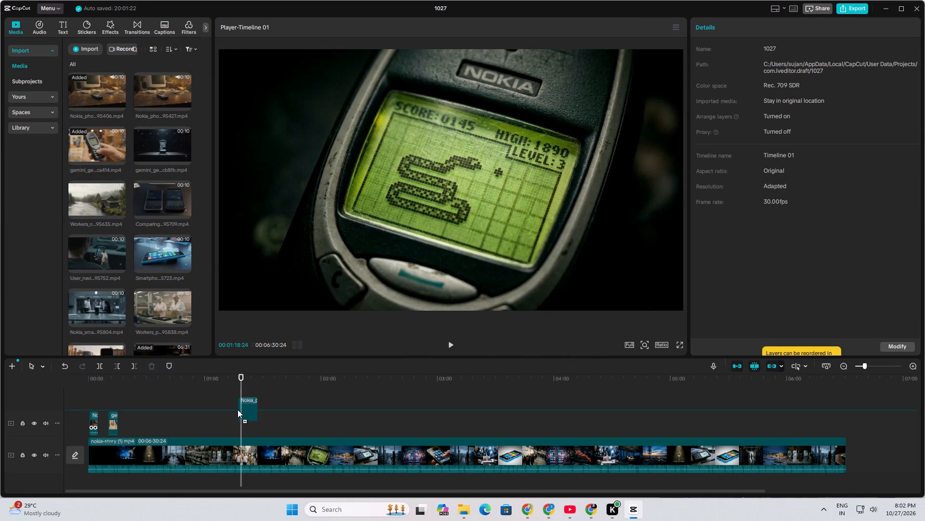
pyautogui.moveTo(238, 410); pyautogui.dragTo(232, 416)
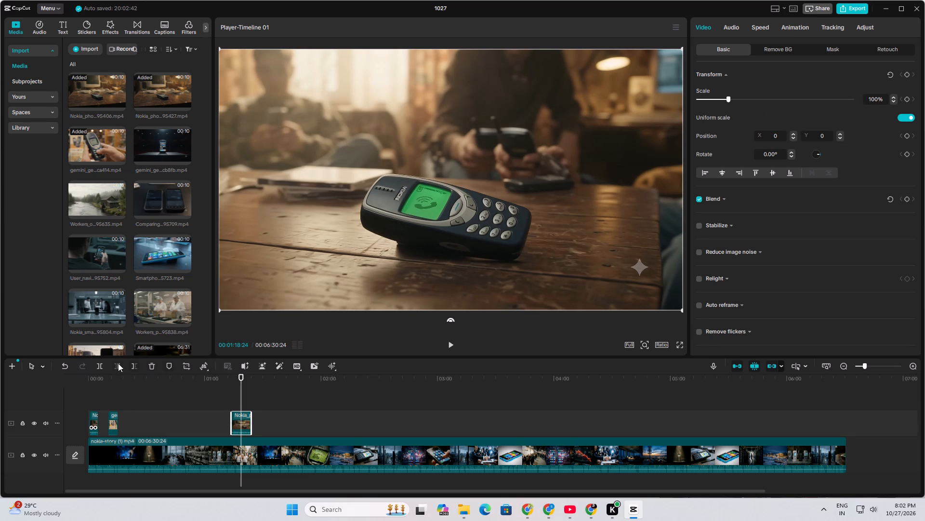
pyautogui.click(115, 363)
# Play through the newly overlaid Nokia phone clip and trim off its end at about 00:01:22.
pyautogui.moveTo(238, 383); pyautogui.dragTo(234, 385)
pyautogui.press('space')
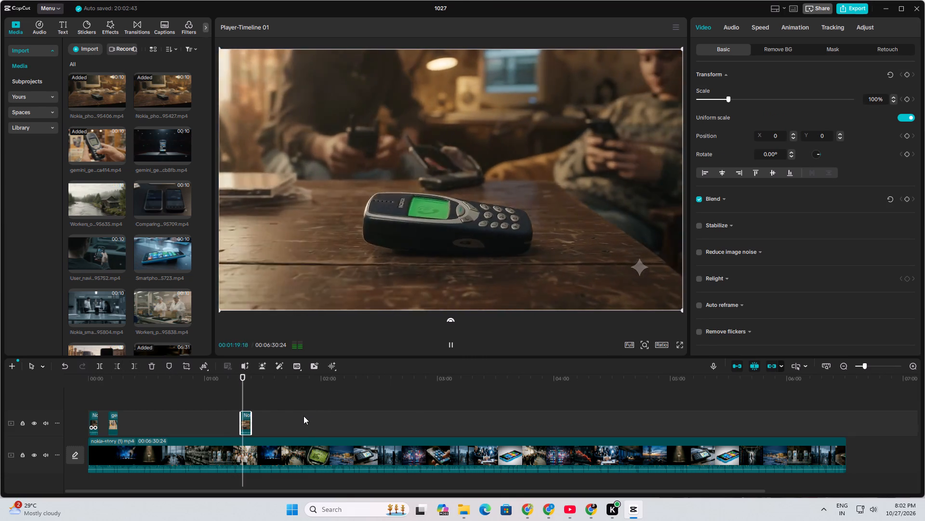
pyautogui.press('space')
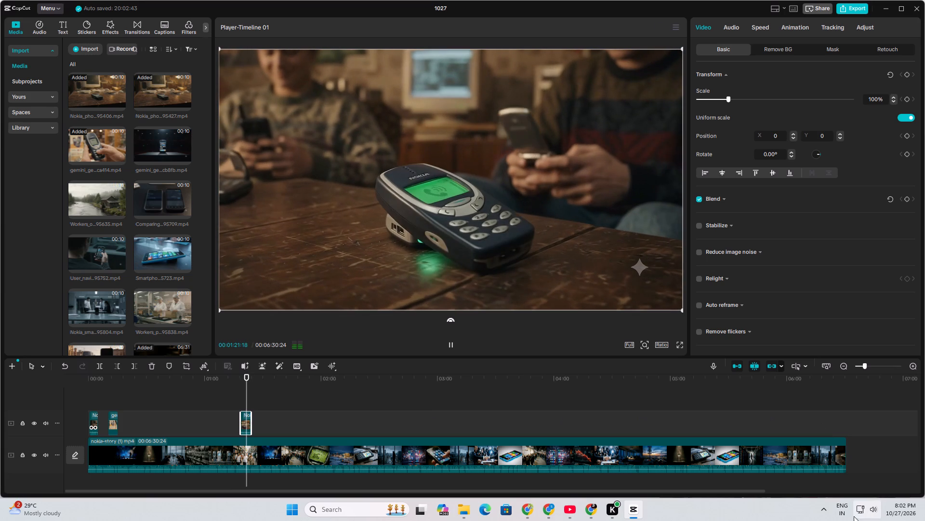
pyautogui.press('space')
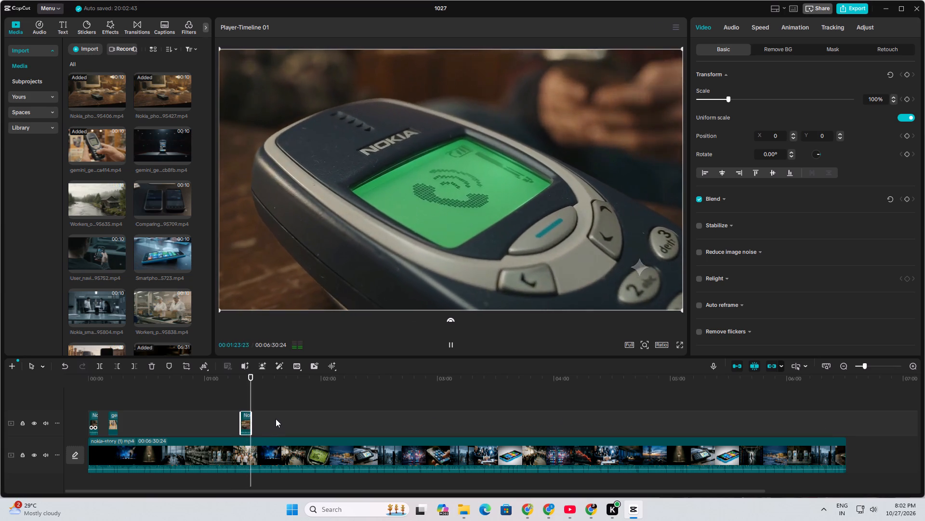
pyautogui.press('space')
pyautogui.press('space')
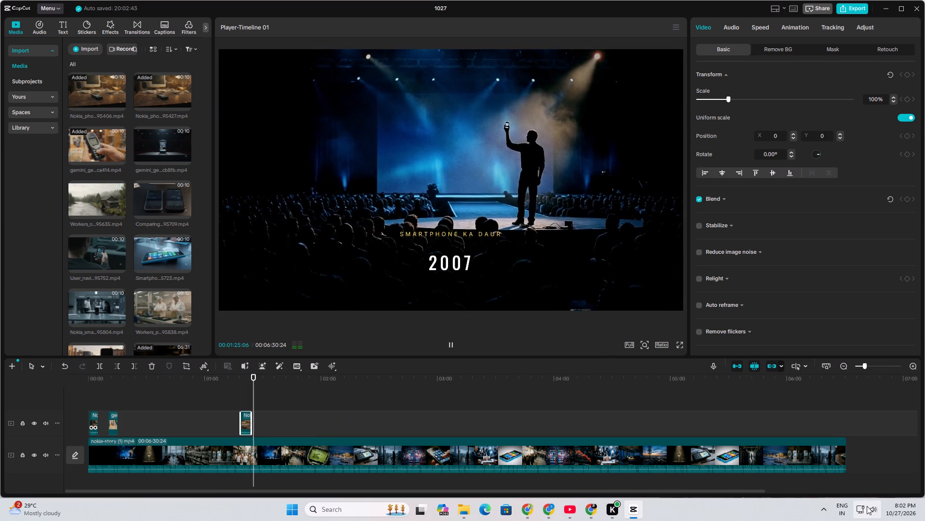
pyautogui.scroll(3, 869, 510)
pyautogui.scroll(-3, 534, 411)
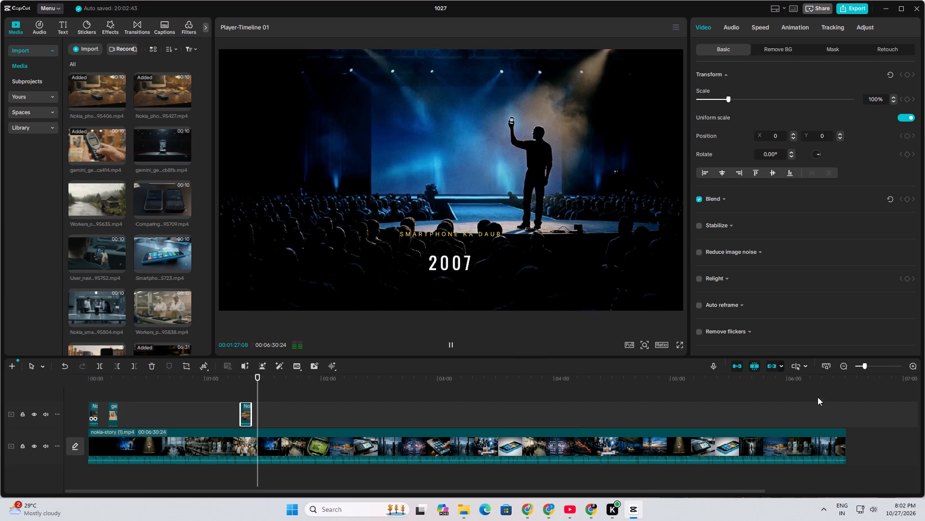
pyautogui.click(865, 367)
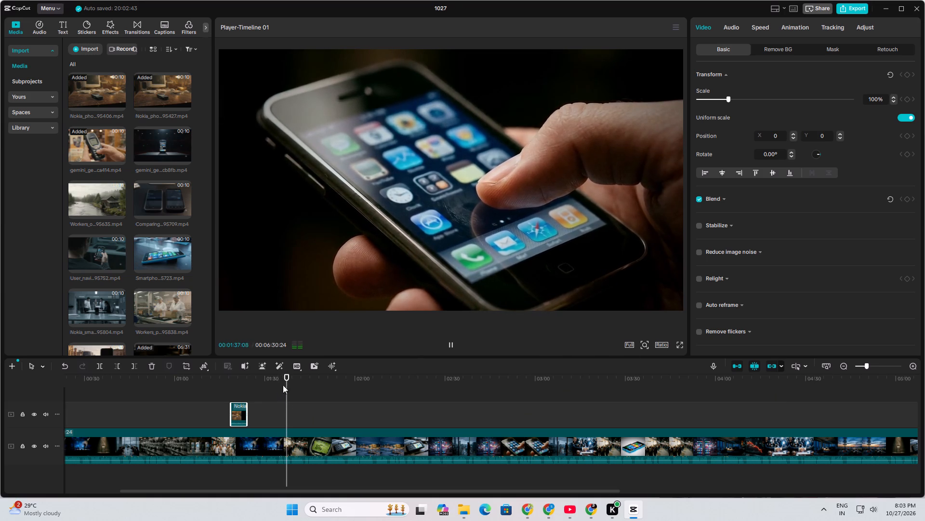
pyautogui.press('space')
pyautogui.moveTo(290, 381); pyautogui.dragTo(248, 407)
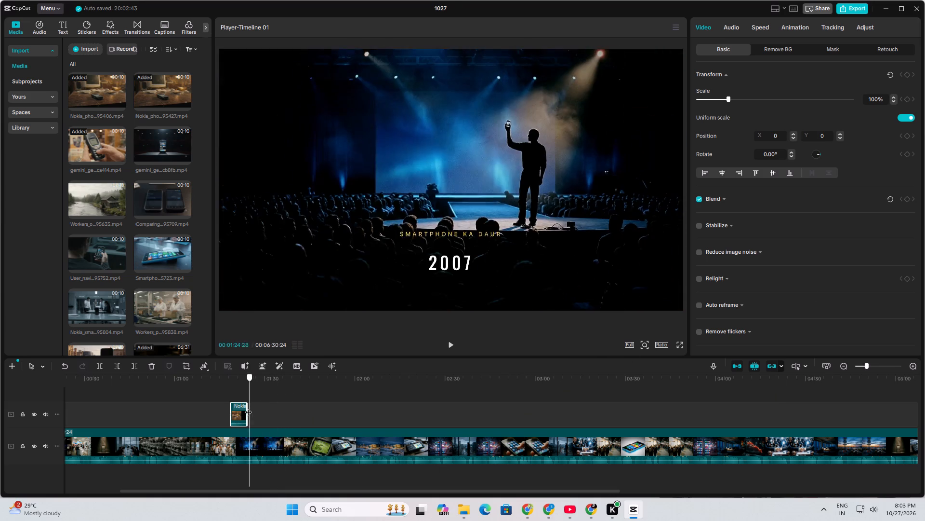
pyautogui.moveTo(248, 407); pyautogui.dragTo(222, 418)
pyautogui.press('space')
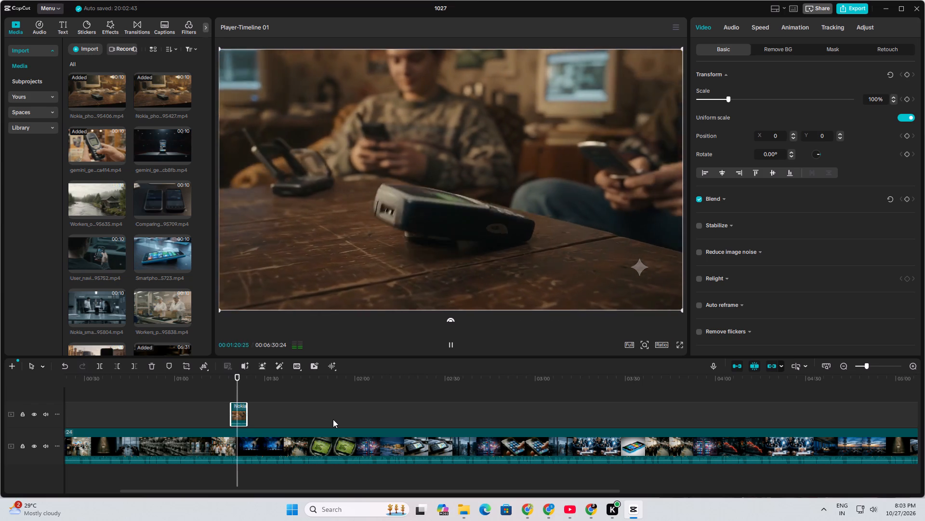
pyautogui.press('space')
pyautogui.click(137, 368)
# Play the timeline on and place the Gemini clip of the iPhone on a stage on the overlay track at 00:01:37:21.
pyautogui.press('space')
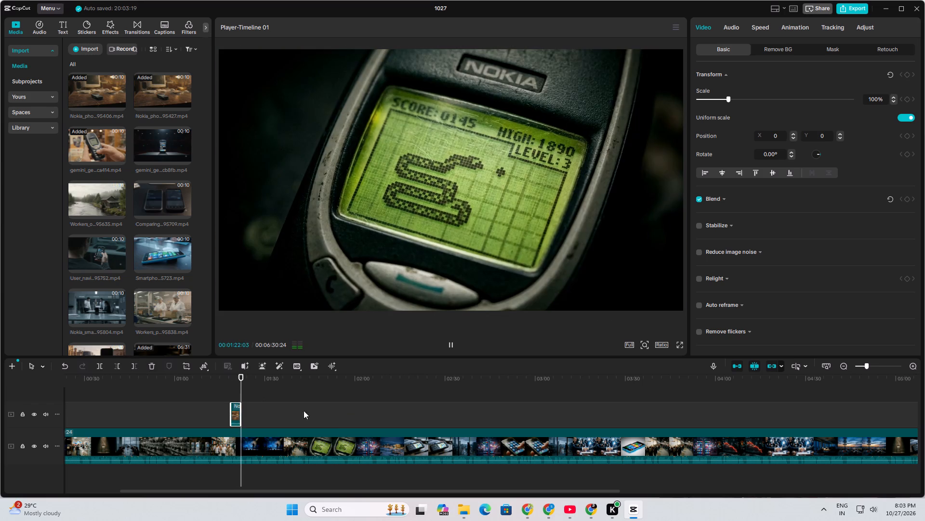
pyautogui.click(289, 454)
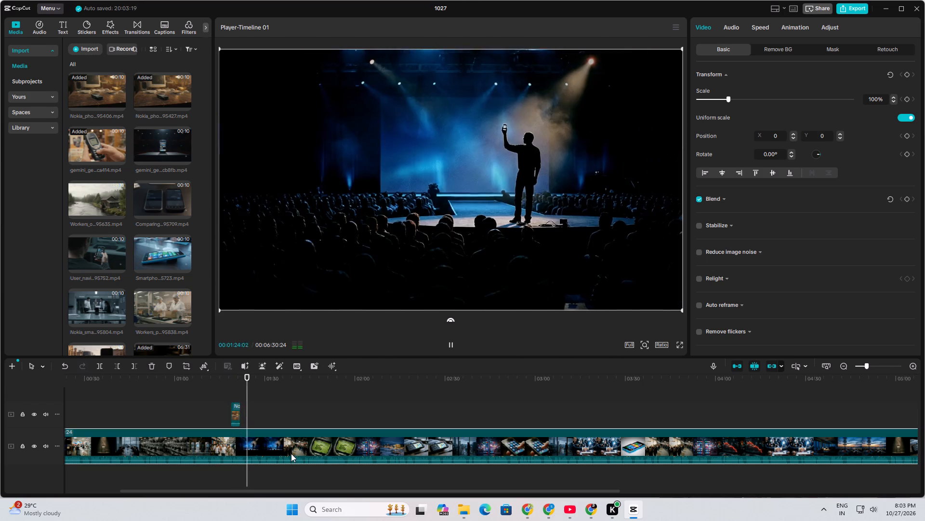
pyautogui.press('space')
pyautogui.press('space')
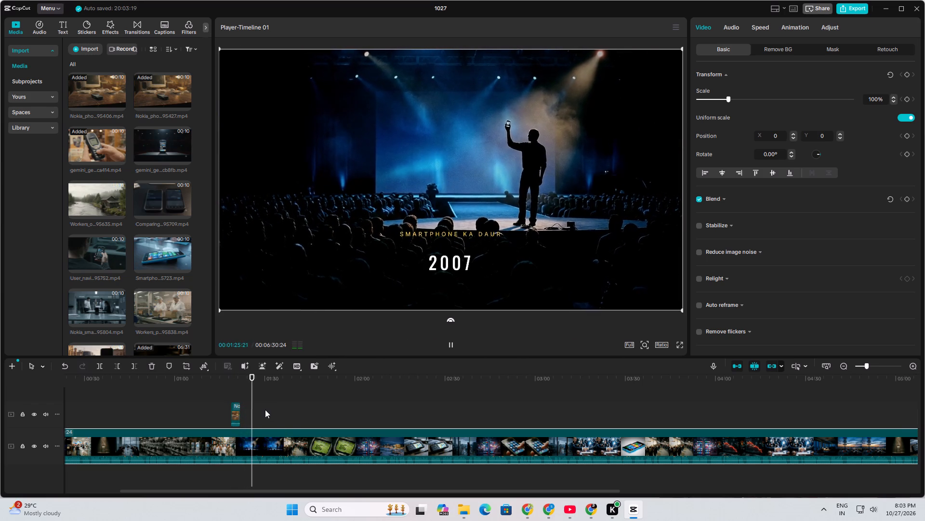
pyautogui.scroll(2, 870, 507)
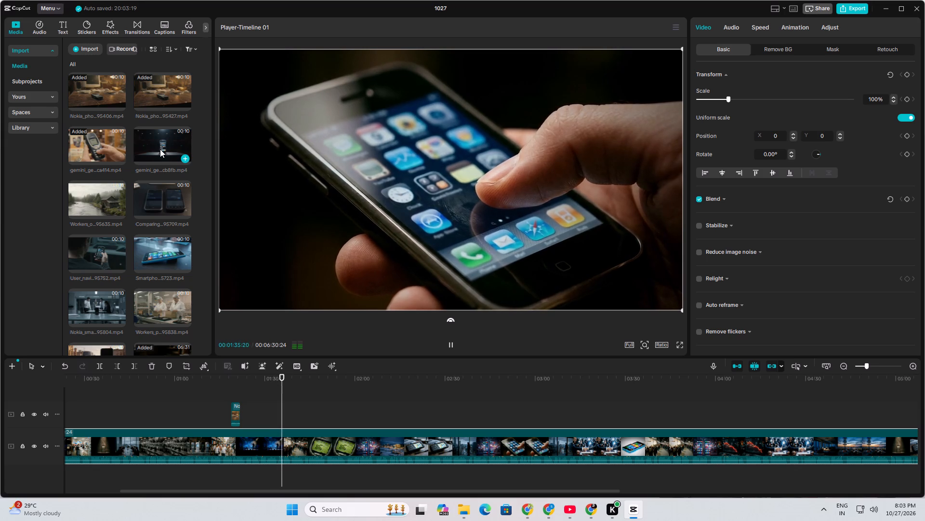
pyautogui.moveTo(160, 149); pyautogui.dragTo(163, 160)
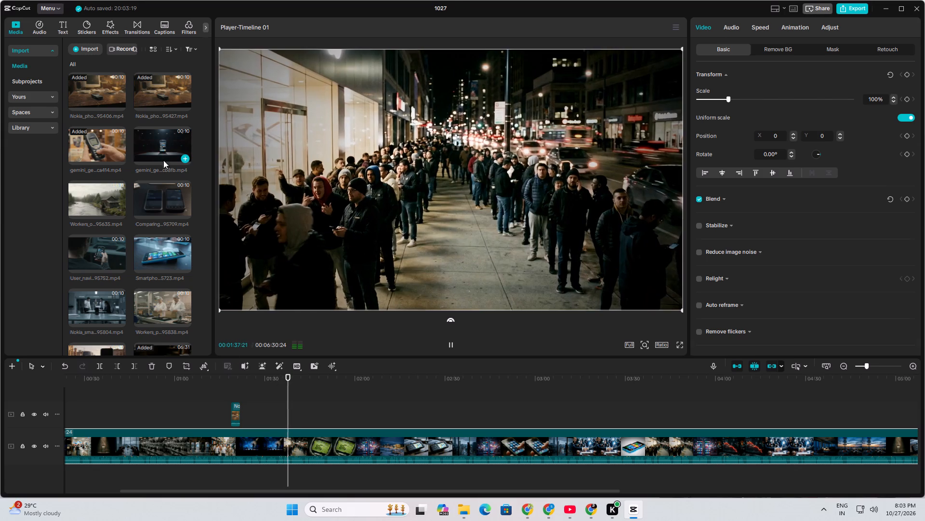
pyautogui.moveTo(163, 160); pyautogui.dragTo(288, 410)
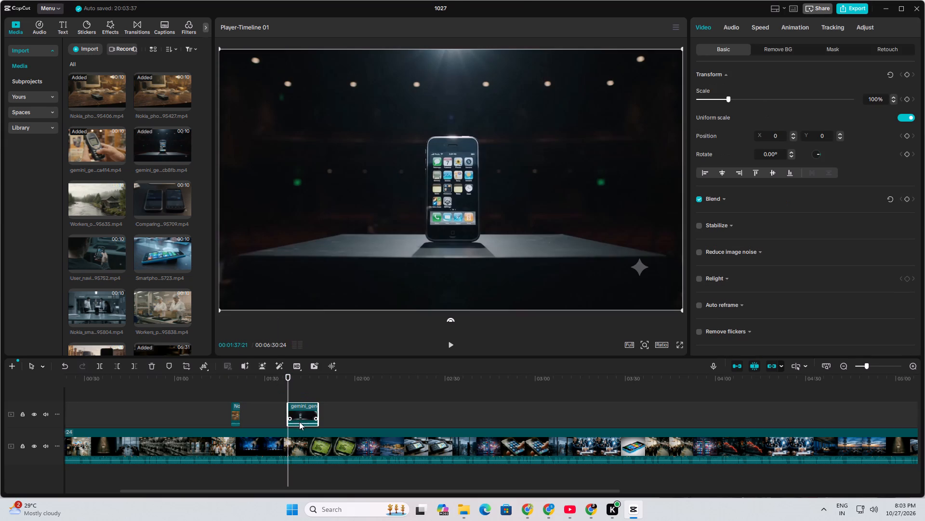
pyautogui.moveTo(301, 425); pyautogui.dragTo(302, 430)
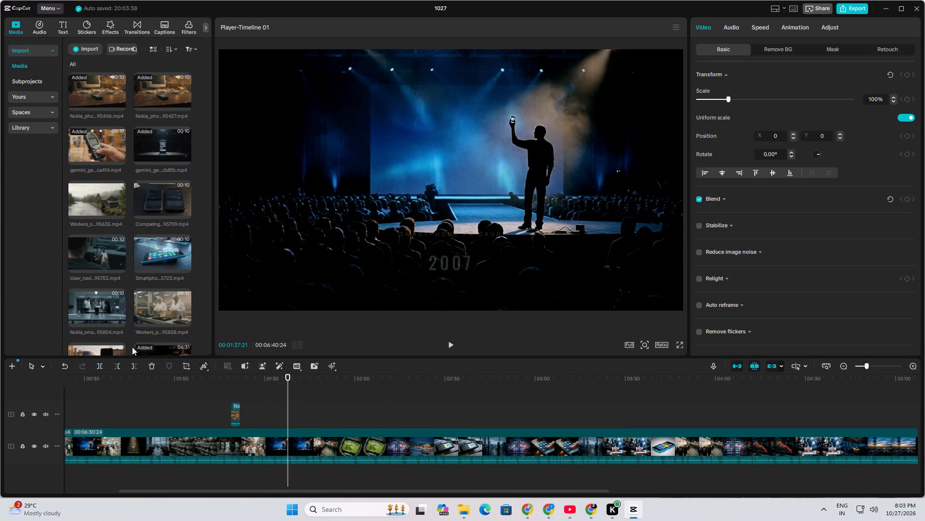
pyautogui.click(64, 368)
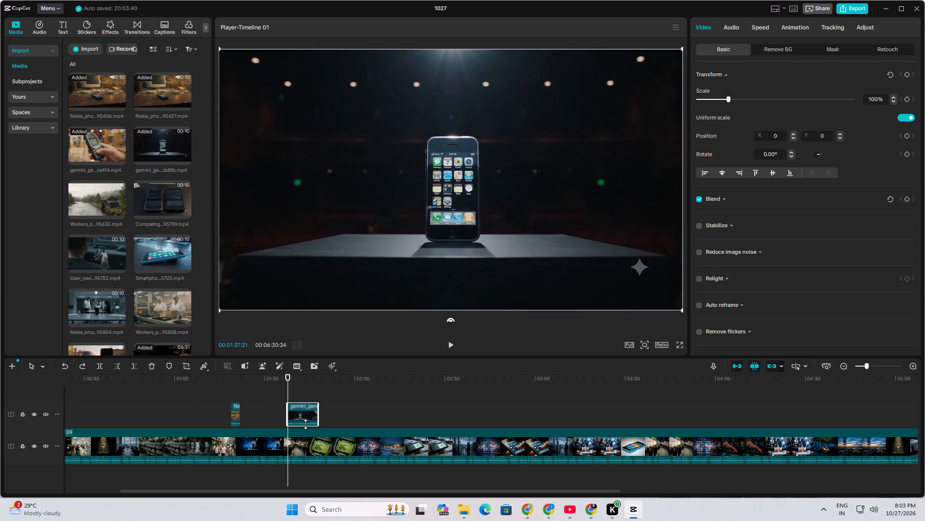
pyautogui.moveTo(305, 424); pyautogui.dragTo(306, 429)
# Scale the overlaid Gemini iPhone clip to 110% and shift it to X 193, Y -50.
pyautogui.moveTo(681, 310); pyautogui.dragTo(721, 322)
pyautogui.moveTo(634, 282); pyautogui.dragTo(656, 288)
# Play through the Gemini iPhone clip and place the blue smartphone clip directly after it on the overlay track at 00:01:47:21.
pyautogui.press('space')
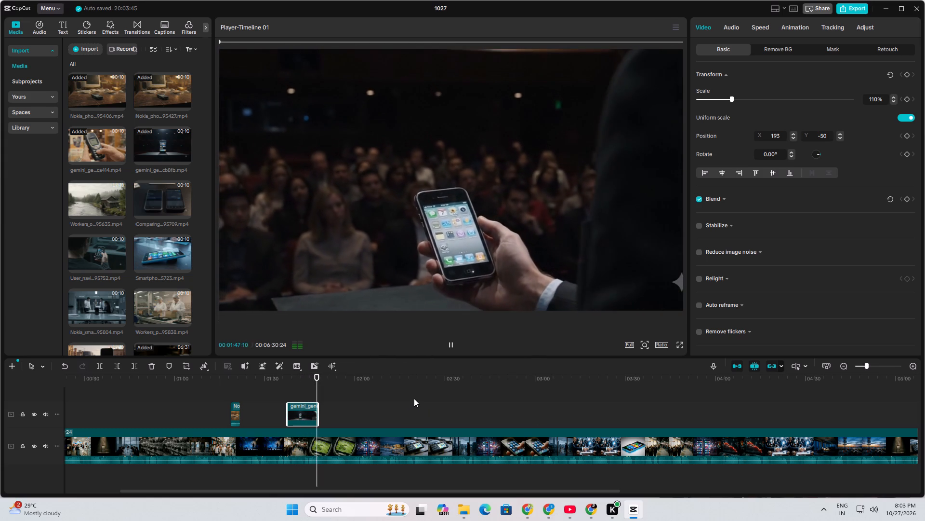
pyautogui.press('space')
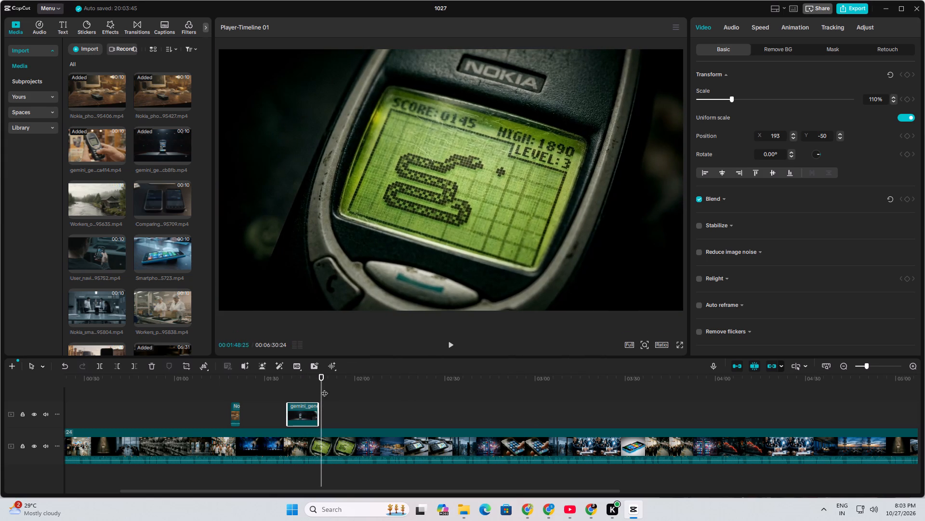
pyautogui.click(319, 384)
pyautogui.moveTo(150, 252); pyautogui.dragTo(320, 412)
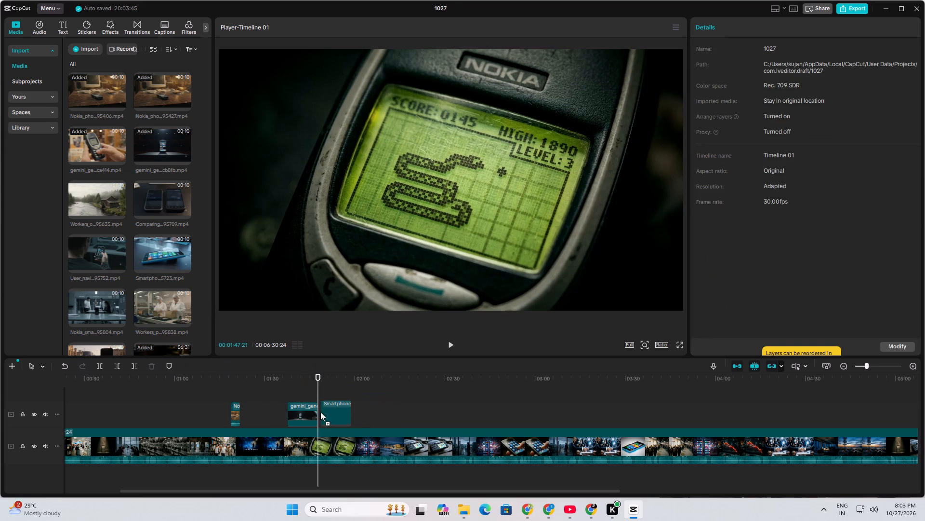
pyautogui.moveTo(320, 412); pyautogui.dragTo(318, 412)
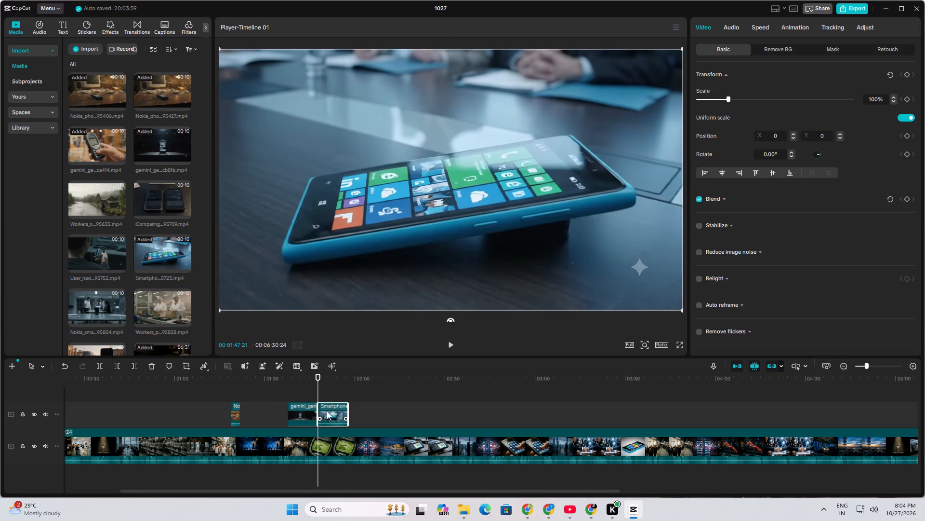
# Undo the blue smartphone clip's placement, overlay the two-phone Comparing clip at 00:01:47:21 instead, and mute its audio.
pyautogui.click(154, 366)
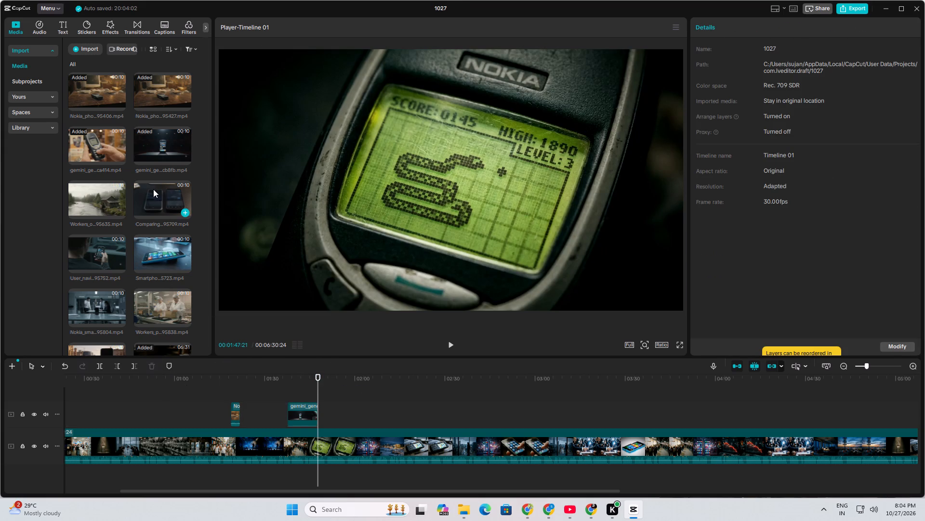
pyautogui.doubleClick(152, 199)
pyautogui.moveTo(156, 201); pyautogui.dragTo(317, 418)
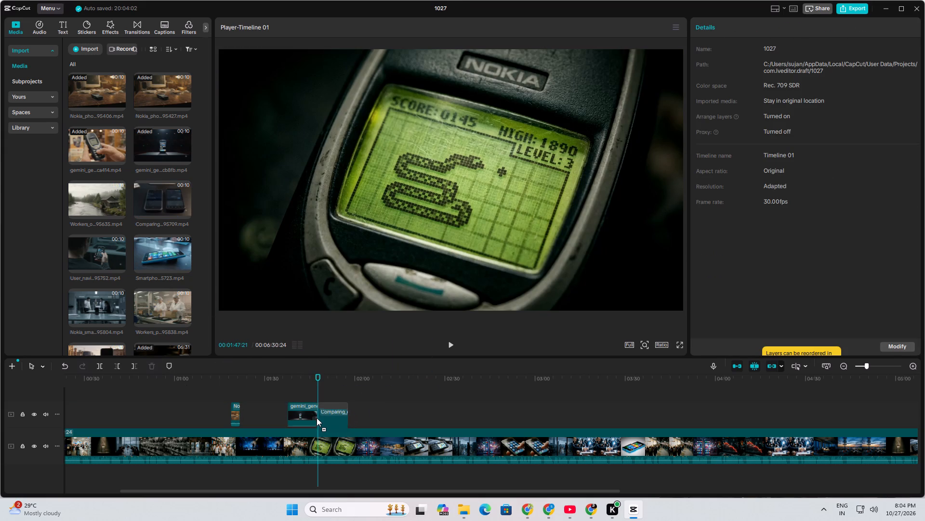
pyautogui.moveTo(317, 418); pyautogui.dragTo(317, 416)
pyautogui.moveTo(330, 423); pyautogui.dragTo(331, 427)
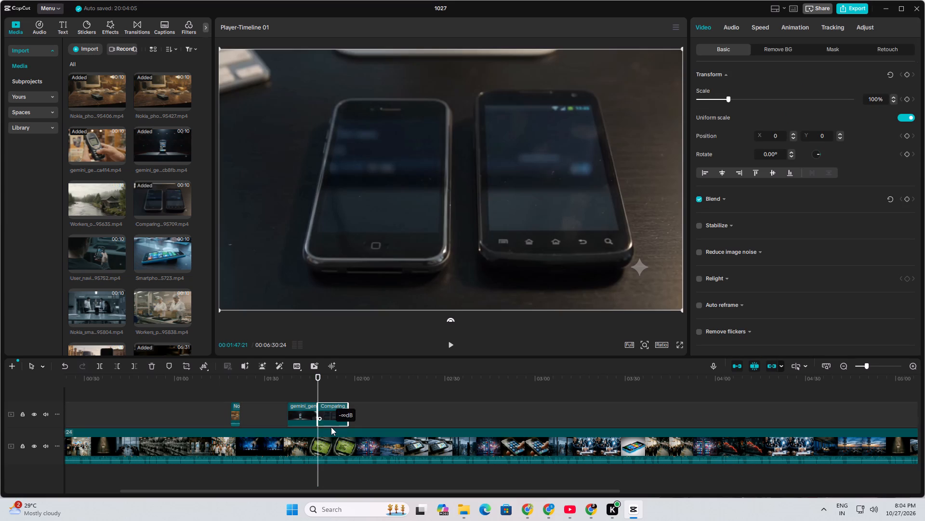
pyautogui.moveTo(331, 427); pyautogui.dragTo(332, 429)
# Play the timeline on to 00:02:32:09, overlay the clip of white-coated workers there, and mute its audio.
pyautogui.press('space')
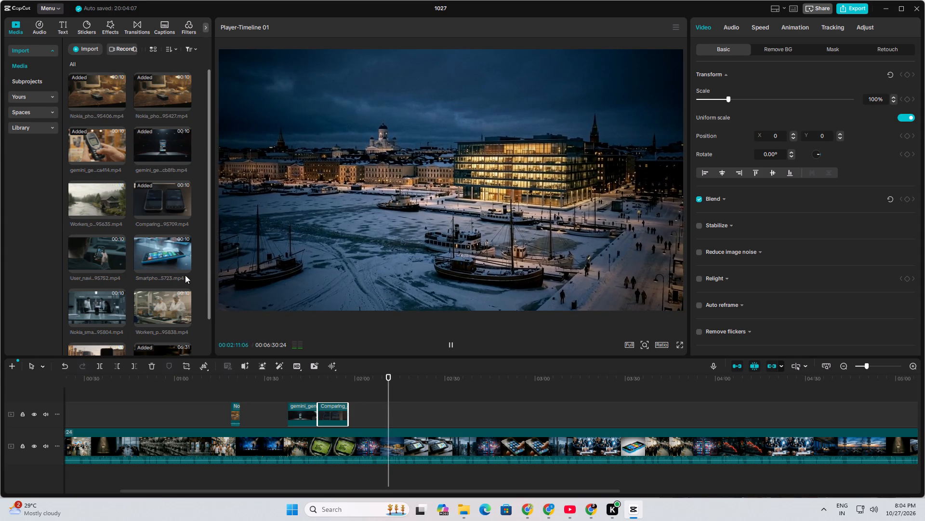
pyautogui.scroll(-1, 185, 275)
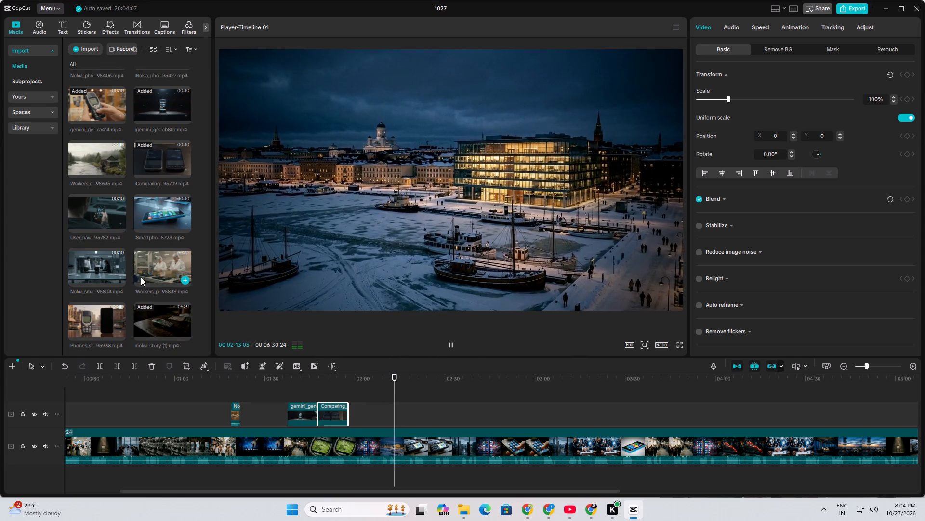
pyautogui.scroll(1, 160, 233)
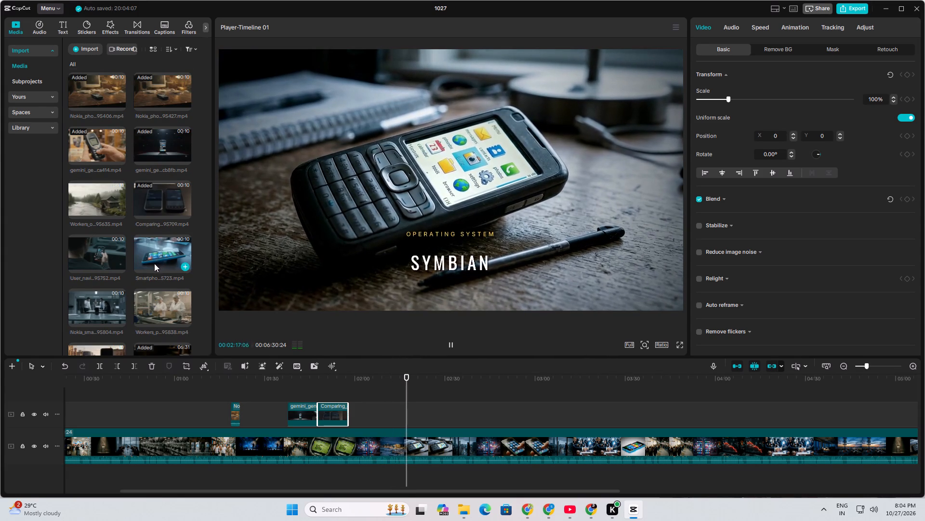
pyautogui.scroll(-4, 154, 263)
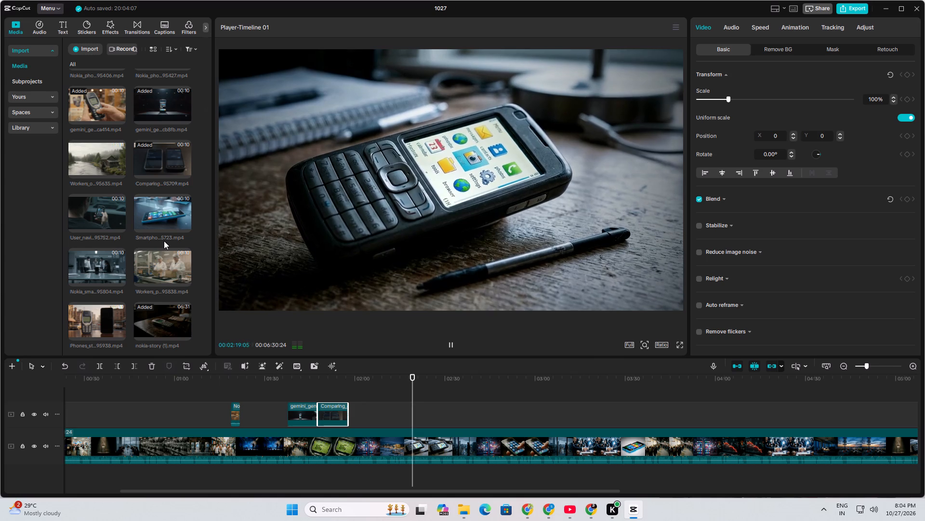
pyautogui.scroll(1, 157, 265)
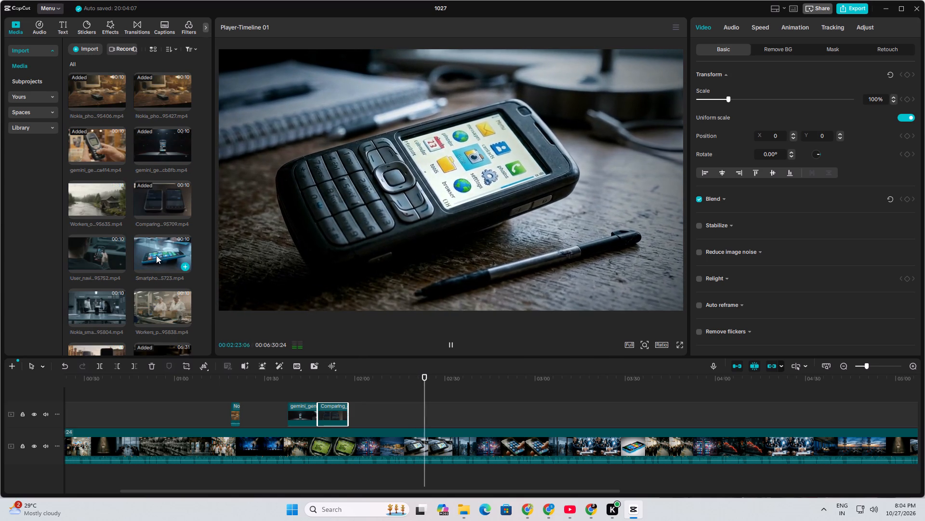
pyautogui.scroll(-3, 156, 255)
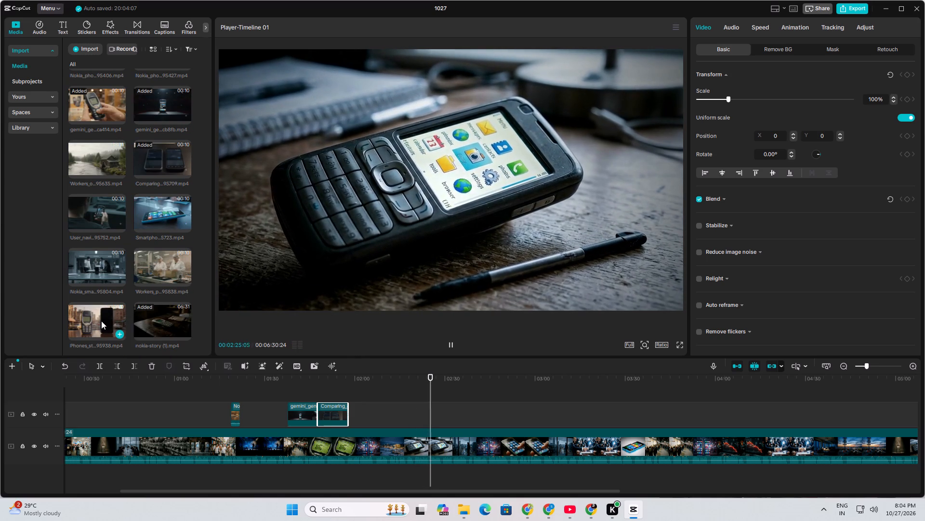
pyautogui.scroll(2, 155, 261)
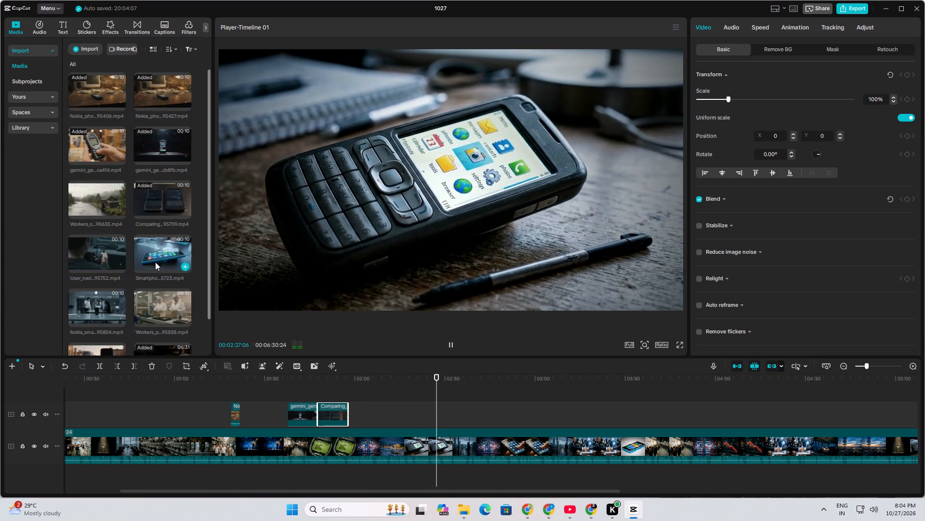
pyautogui.scroll(-5, 155, 264)
pyautogui.scroll(-1, 123, 314)
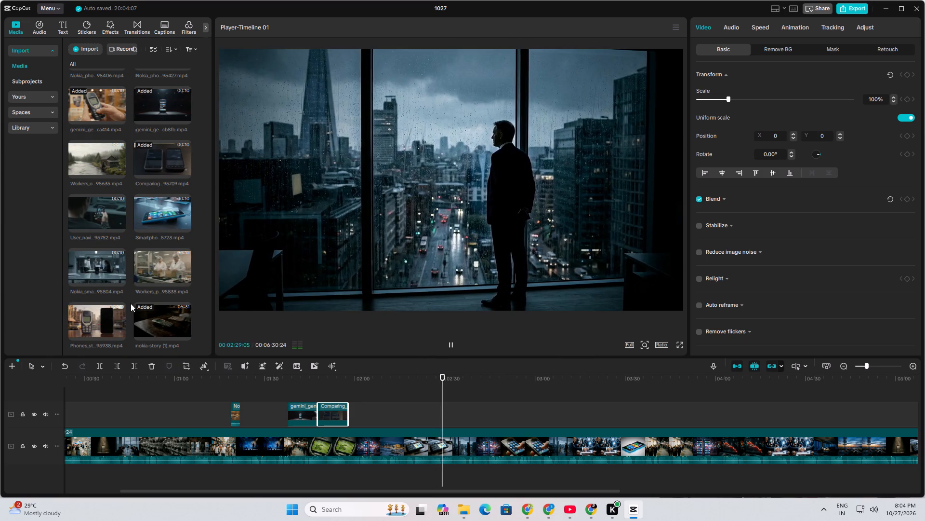
pyautogui.scroll(-2, 147, 292)
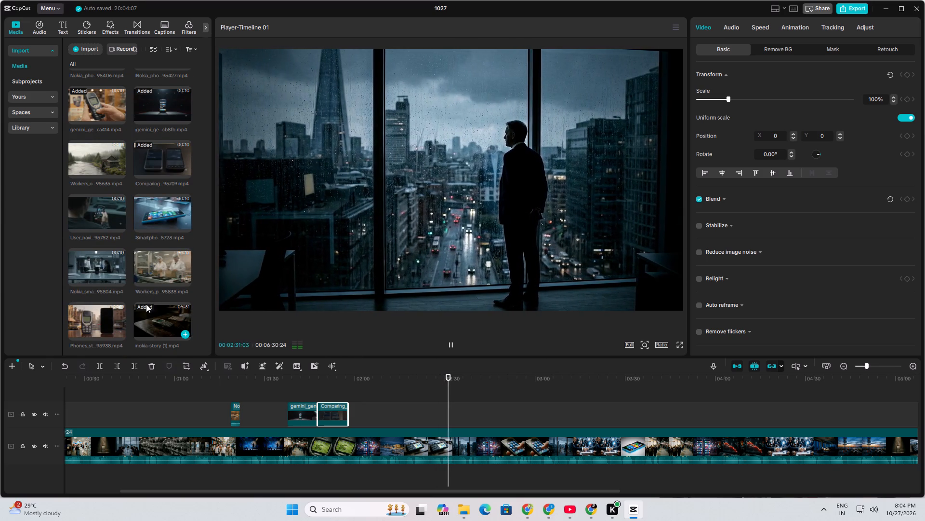
pyautogui.press('space')
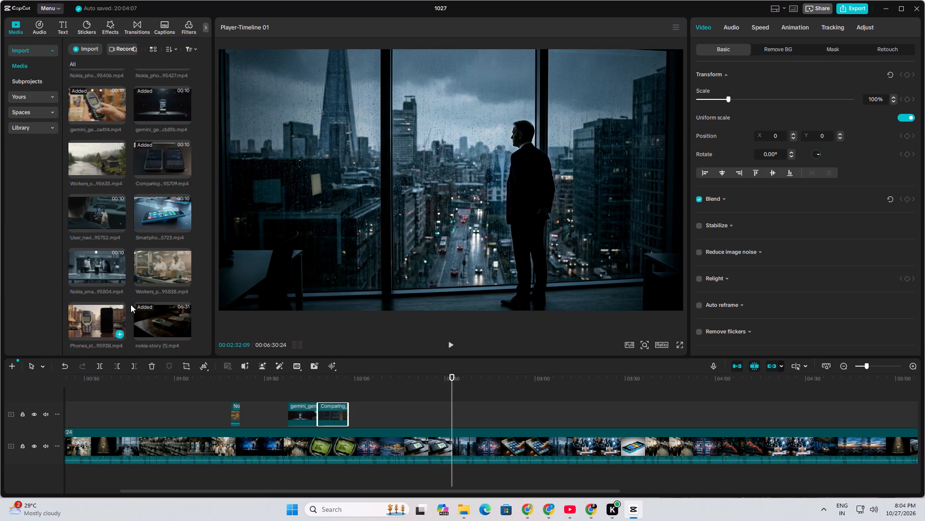
pyautogui.moveTo(160, 271); pyautogui.dragTo(452, 411)
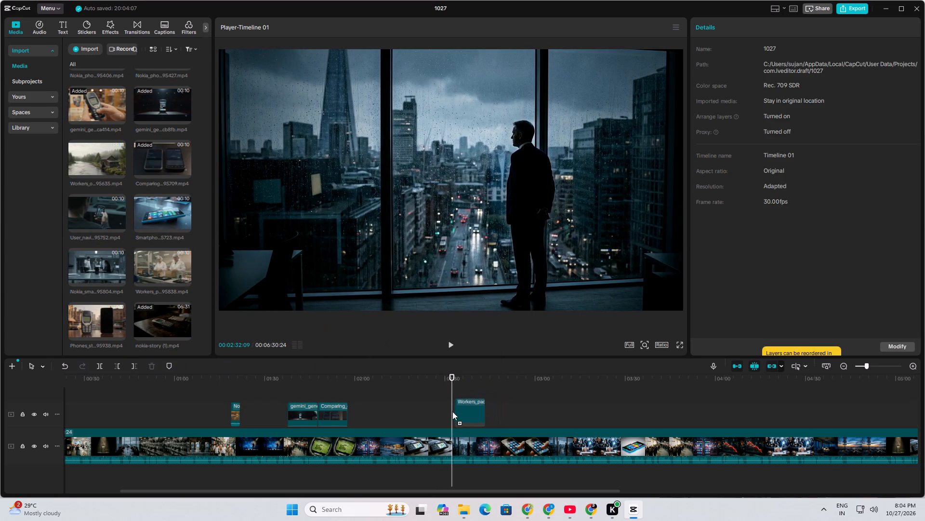
pyautogui.moveTo(452, 411); pyautogui.dragTo(449, 412)
pyautogui.moveTo(465, 424); pyautogui.dragTo(466, 428)
# Play the overlaid white-coated workers clip on to 00:02:39:26 and trim off the rest of it from there.
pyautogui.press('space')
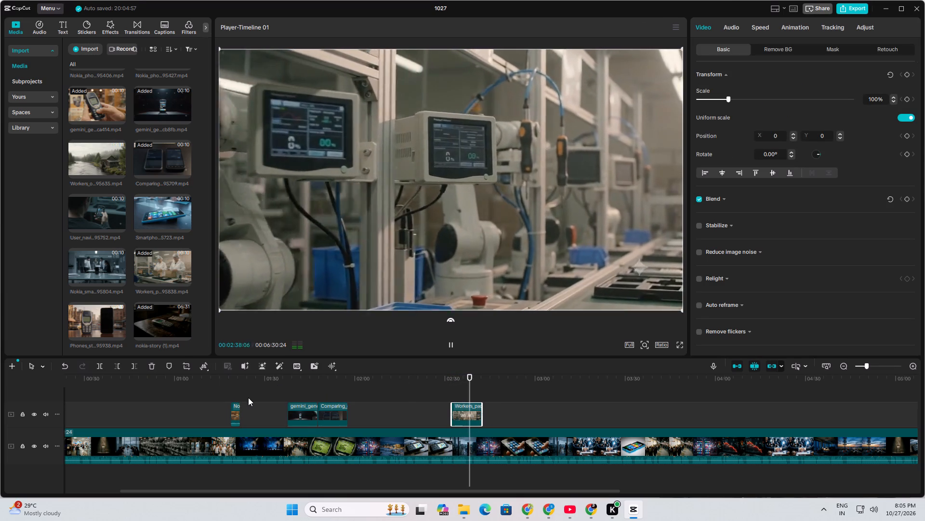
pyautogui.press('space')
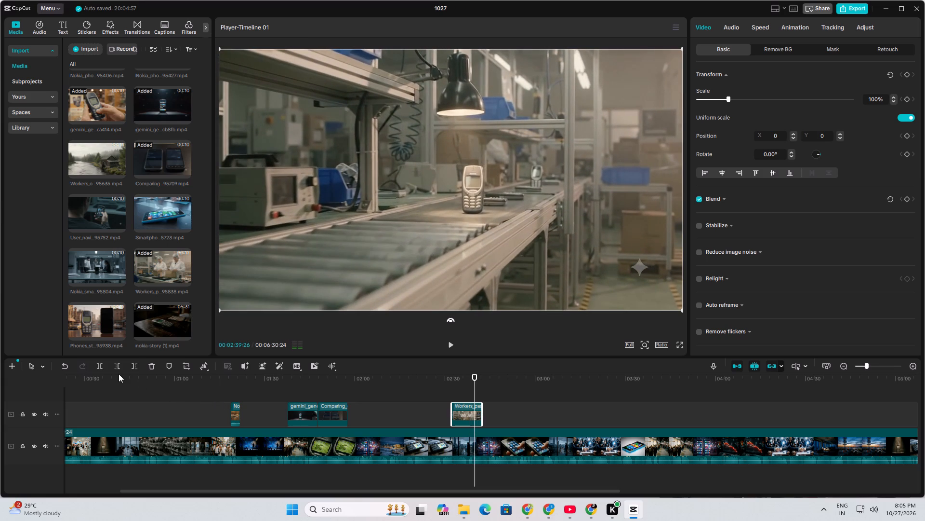
pyautogui.click(132, 367)
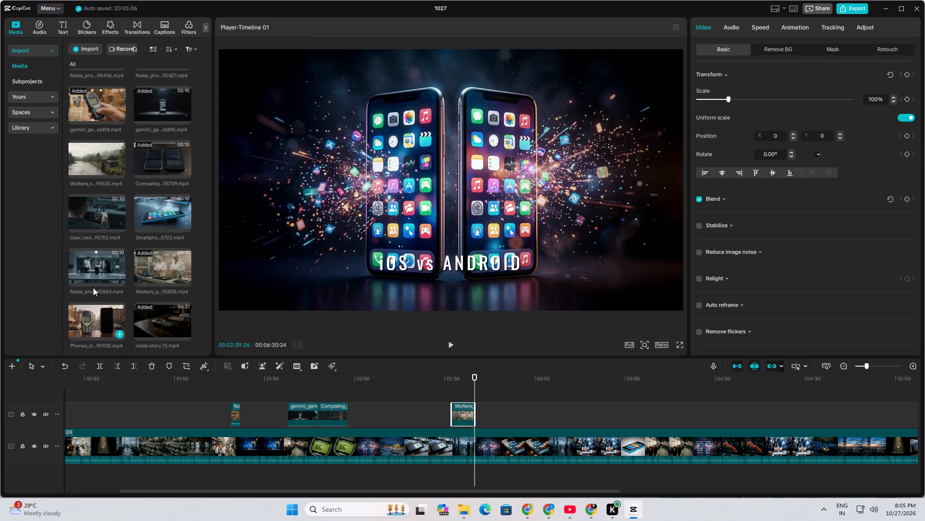
# Preview candidate phone clips in the media library, overlay the two-phone Comparing clip at 00:02:39:26, and mute its audio.
pyautogui.doubleClick(92, 272)
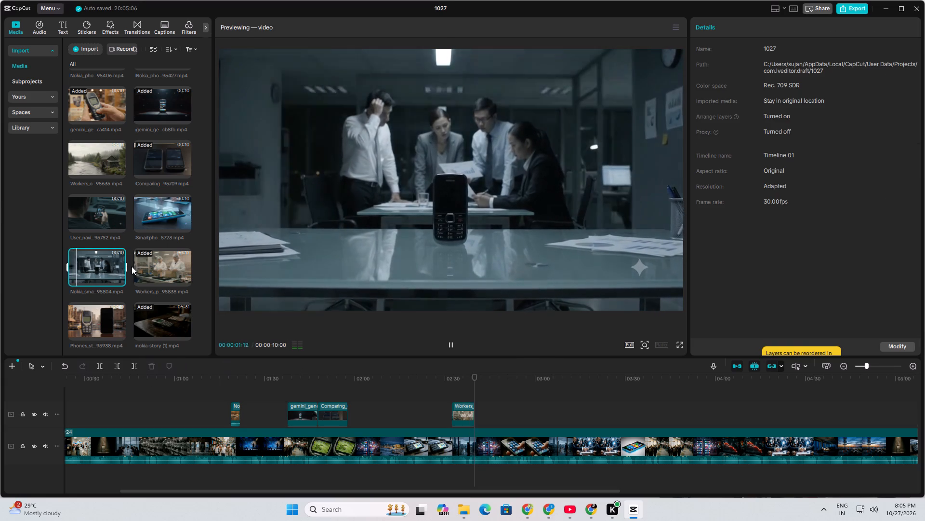
pyautogui.doubleClick(162, 215)
pyautogui.doubleClick(100, 215)
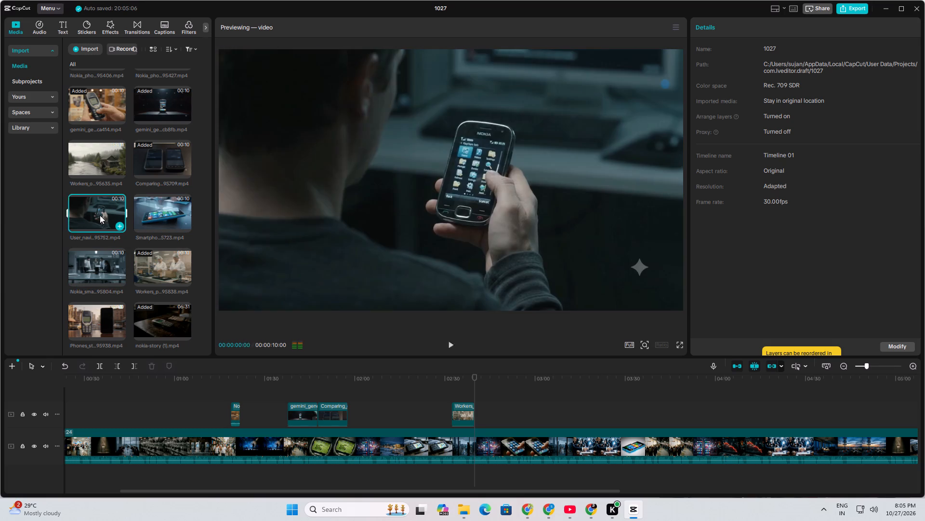
pyautogui.click(100, 215)
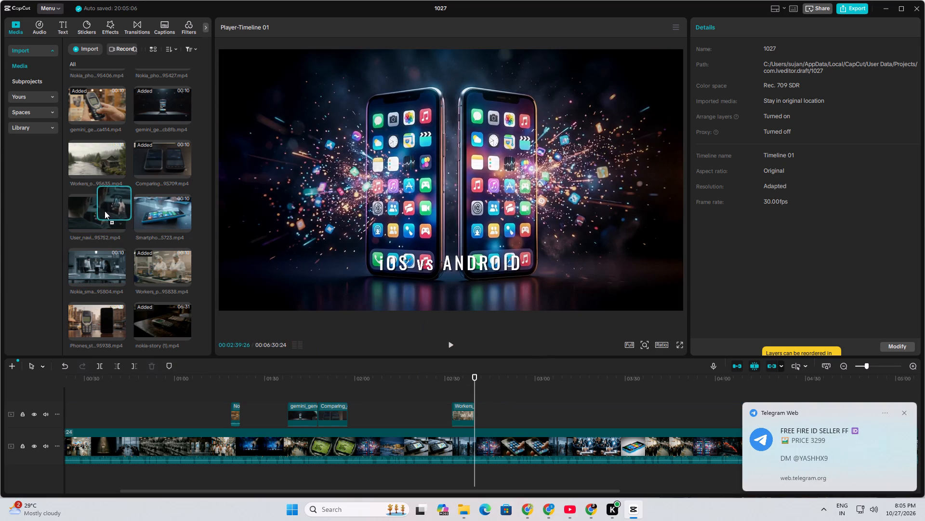
pyautogui.doubleClick(145, 214)
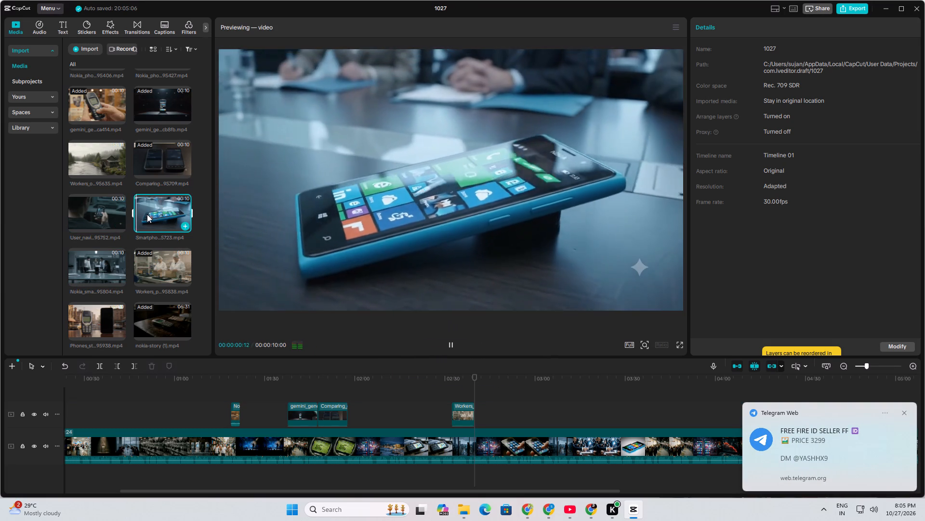
pyautogui.scroll(-3, 153, 266)
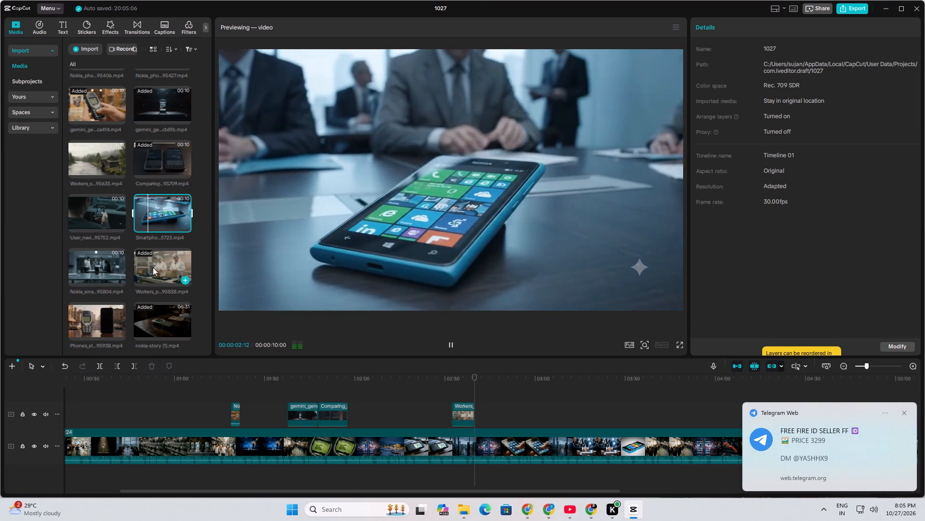
pyautogui.scroll(2, 145, 301)
pyautogui.doubleClick(167, 151)
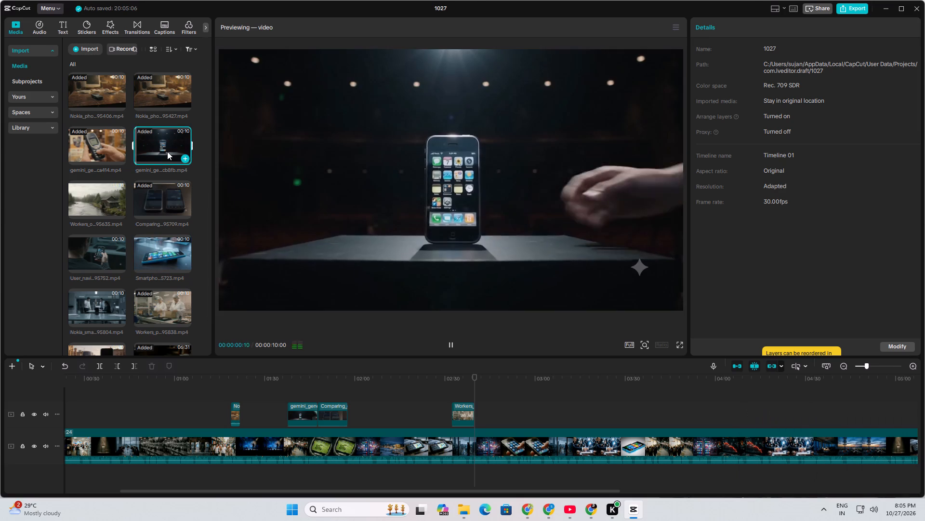
pyautogui.moveTo(167, 151); pyautogui.dragTo(162, 168)
pyautogui.moveTo(159, 206); pyautogui.dragTo(476, 409)
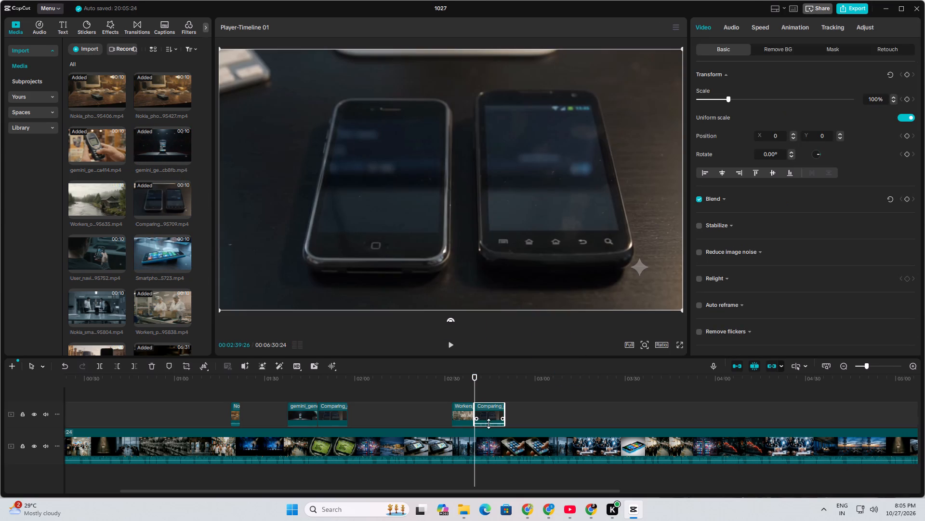
pyautogui.moveTo(489, 424); pyautogui.dragTo(489, 436)
# Play the second Comparing overlay on to 00:02:45:20 and trim off the rest of it from there.
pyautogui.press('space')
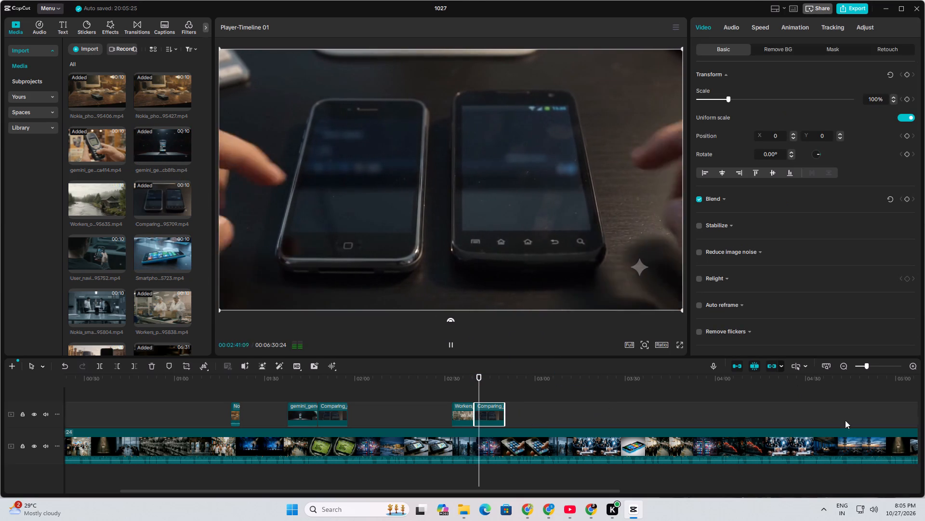
pyautogui.scroll(-1, 155, 262)
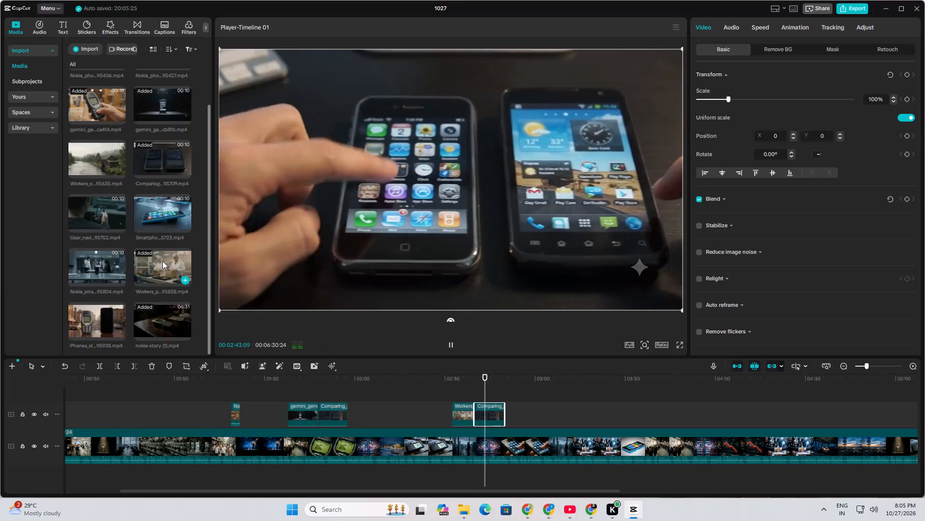
pyautogui.scroll(-2, 158, 257)
pyautogui.scroll(2, 153, 316)
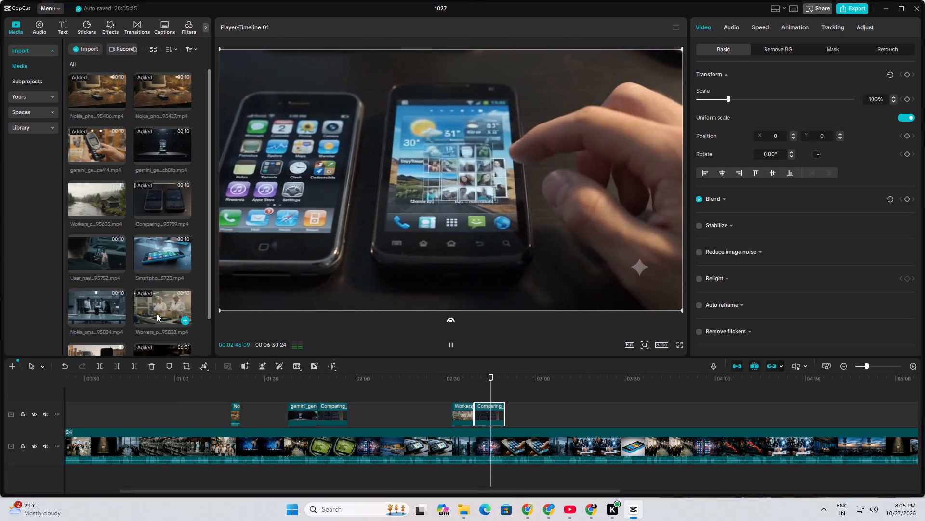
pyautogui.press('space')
pyautogui.click(136, 370)
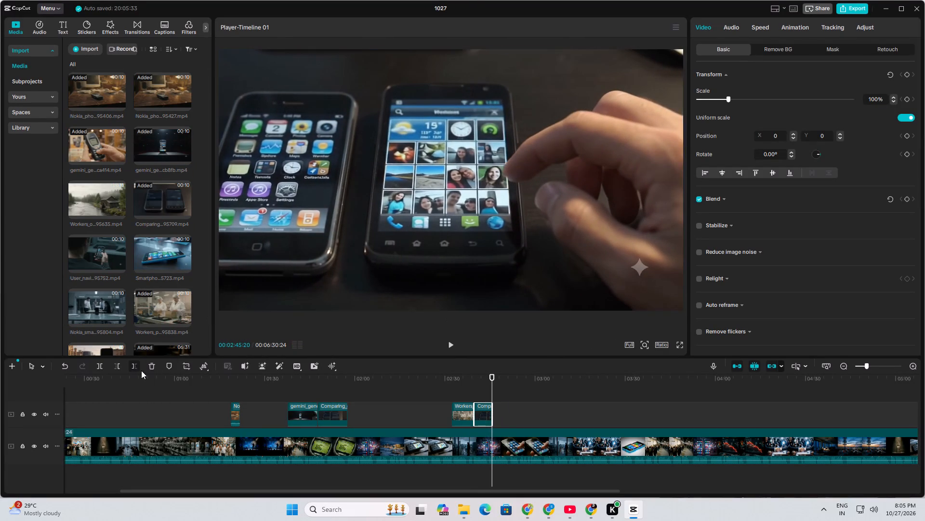
# Play the timeline on to about 00:03:03 and set the scale of the newly trimmed Comparing clip to 95%.
pyautogui.press('space')
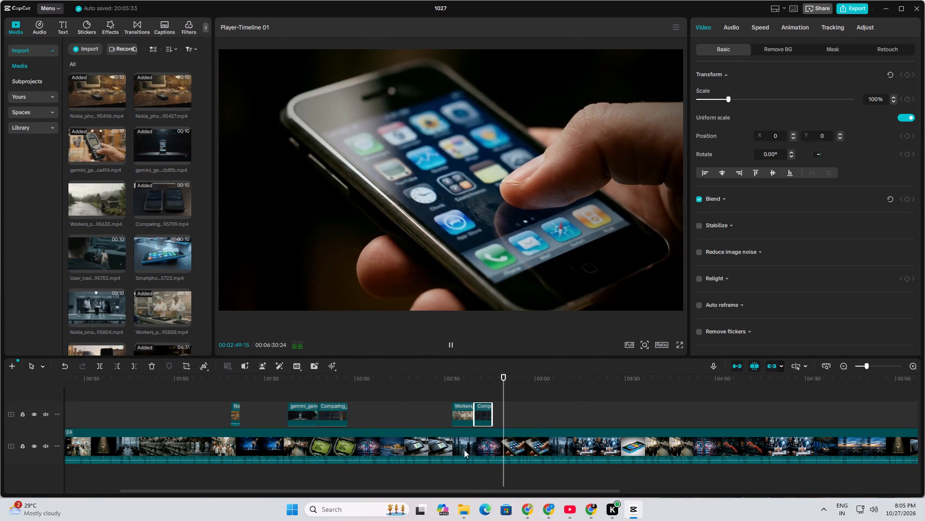
pyautogui.click(865, 364)
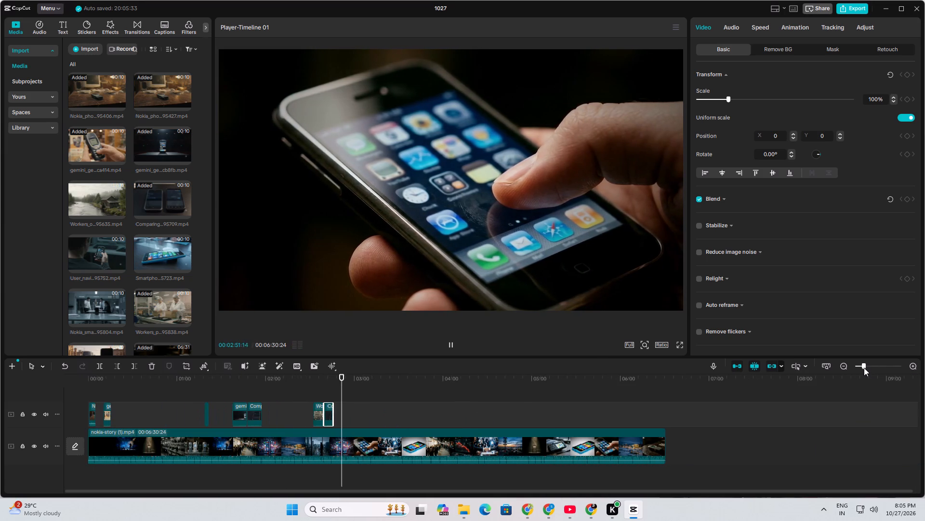
pyautogui.scroll(-1, 192, 308)
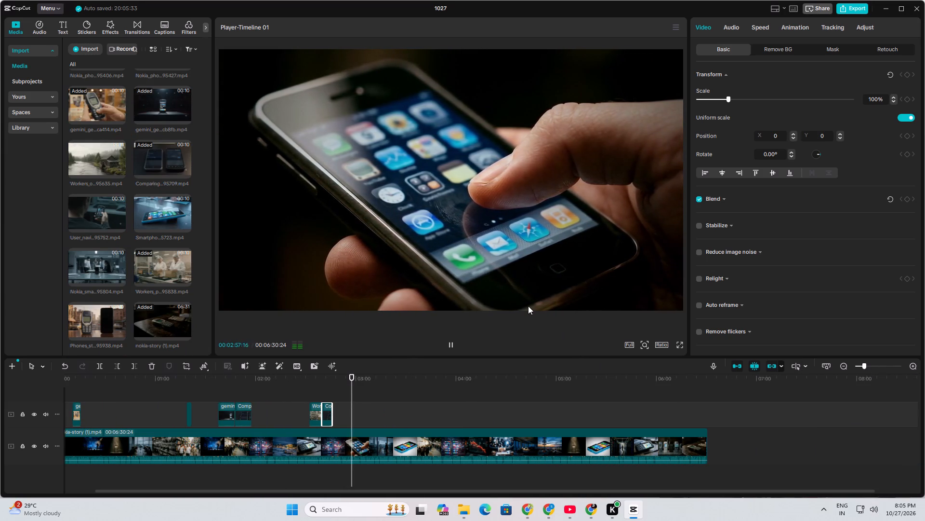
pyautogui.click(730, 98)
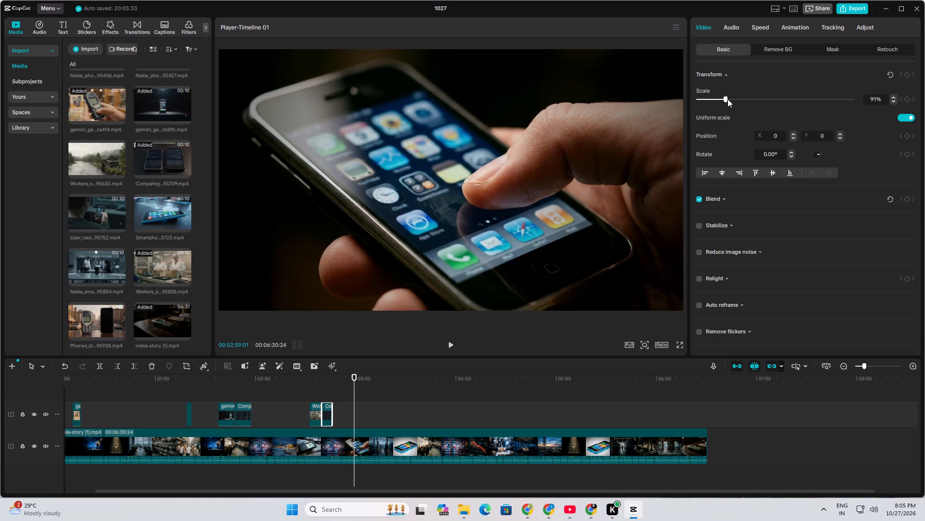
pyautogui.press('space')
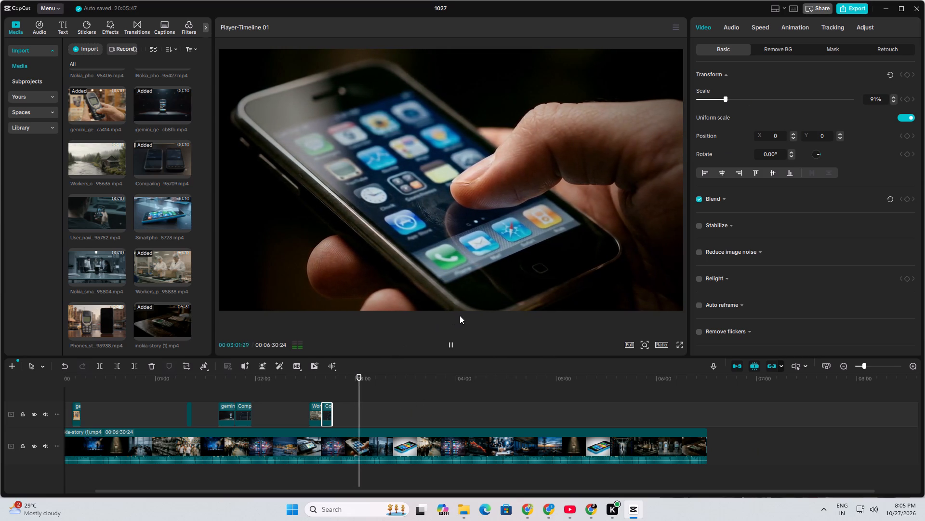
pyautogui.tripleClick(896, 96)
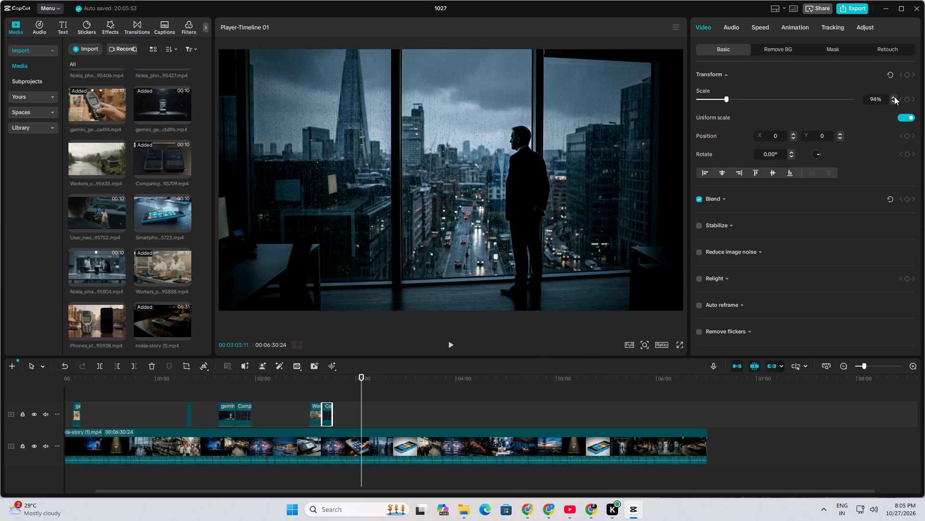
pyautogui.click(894, 96)
# Preview the timeline to 00:03:10, go back and overlay the white-coated workers clip at about 00:03:01, with its audio muted.
pyautogui.press('space')
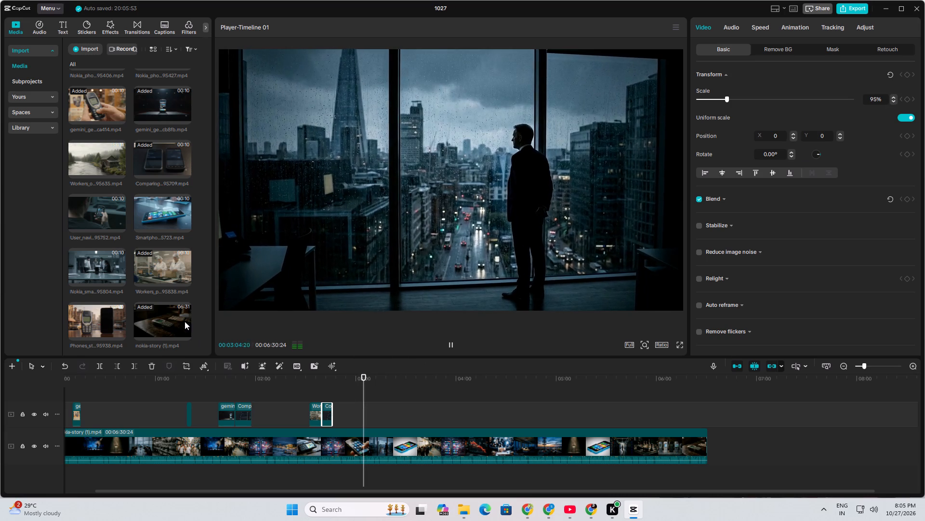
pyautogui.scroll(-2, 170, 253)
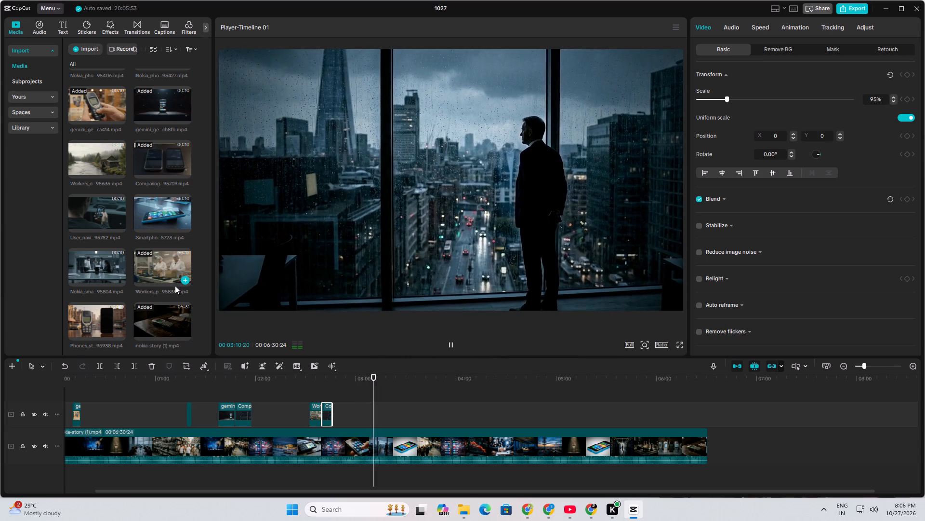
pyautogui.press('space')
pyautogui.moveTo(376, 381); pyautogui.dragTo(371, 386)
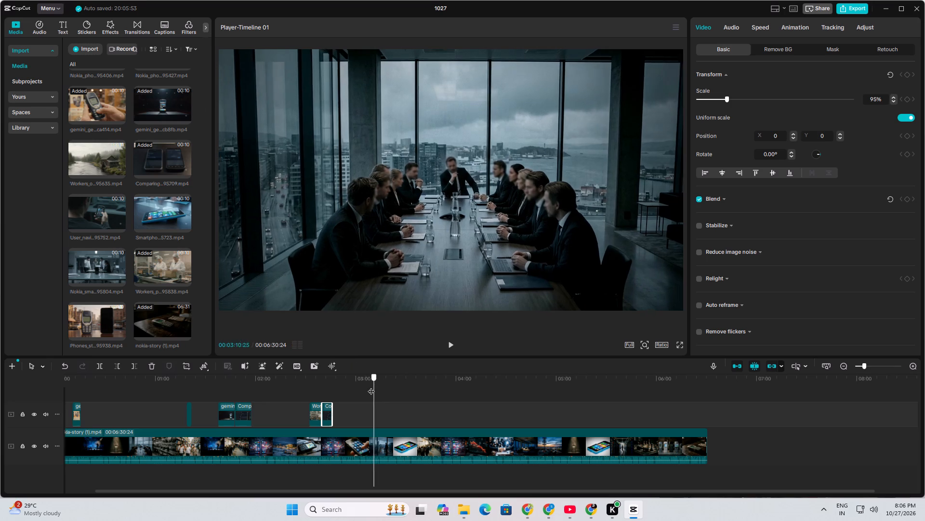
pyautogui.moveTo(371, 386); pyautogui.dragTo(355, 391)
pyautogui.press('space')
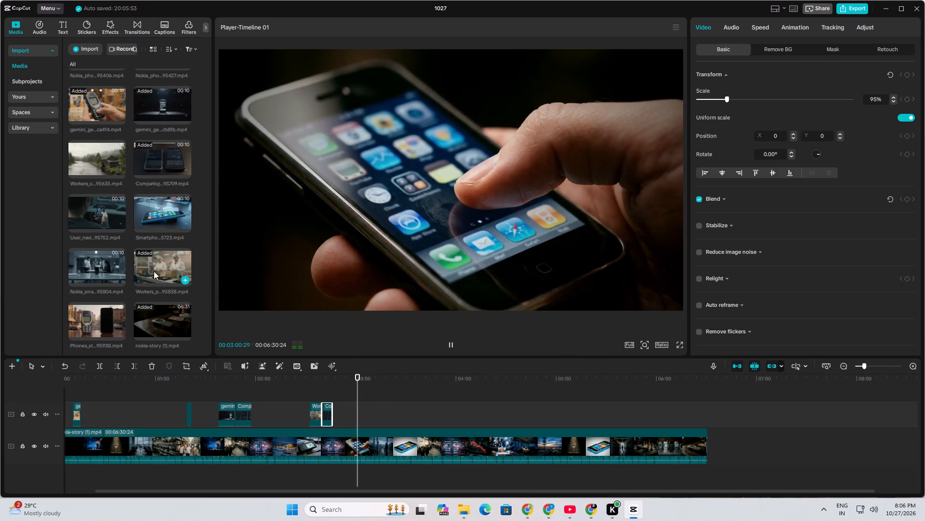
pyautogui.moveTo(156, 271); pyautogui.dragTo(359, 406)
pyautogui.moveTo(366, 423); pyautogui.dragTo(366, 431)
# Play the timeline on to 00:03:20:18, overlay the blue smartphone clip there, and mute its audio.
pyautogui.press('space')
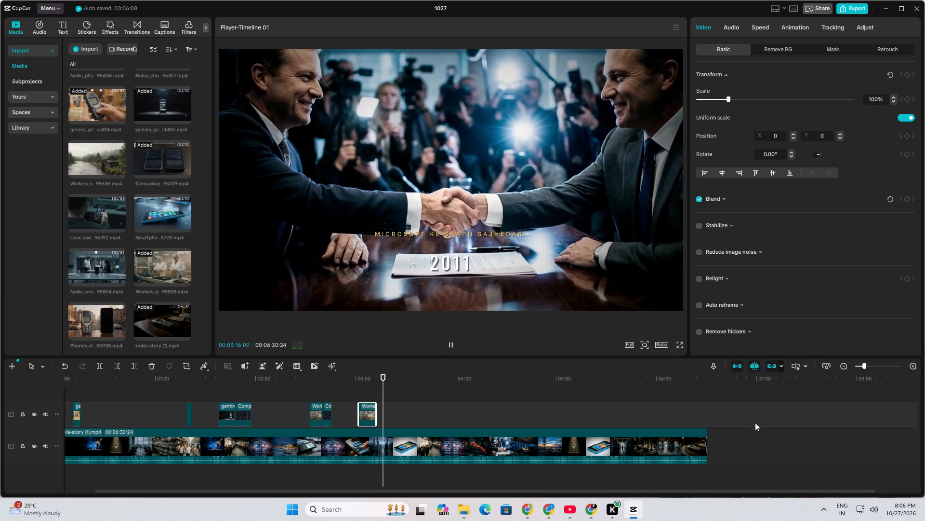
pyautogui.scroll(2, 876, 507)
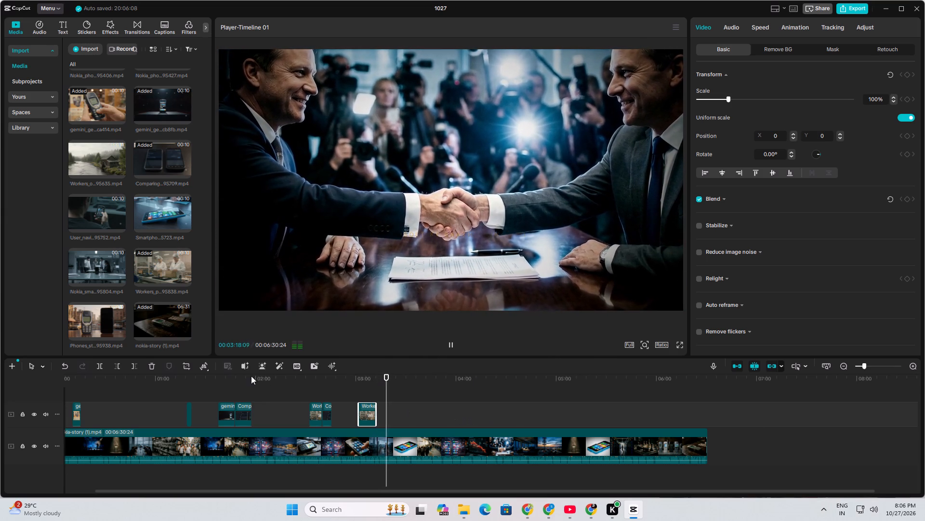
pyautogui.scroll(-3, 171, 312)
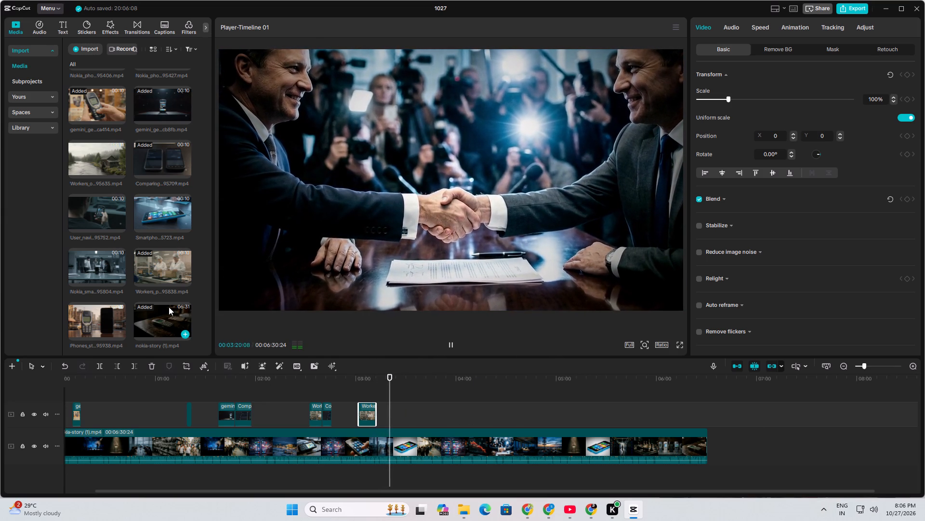
pyautogui.press('space')
pyautogui.moveTo(164, 216); pyautogui.dragTo(393, 415)
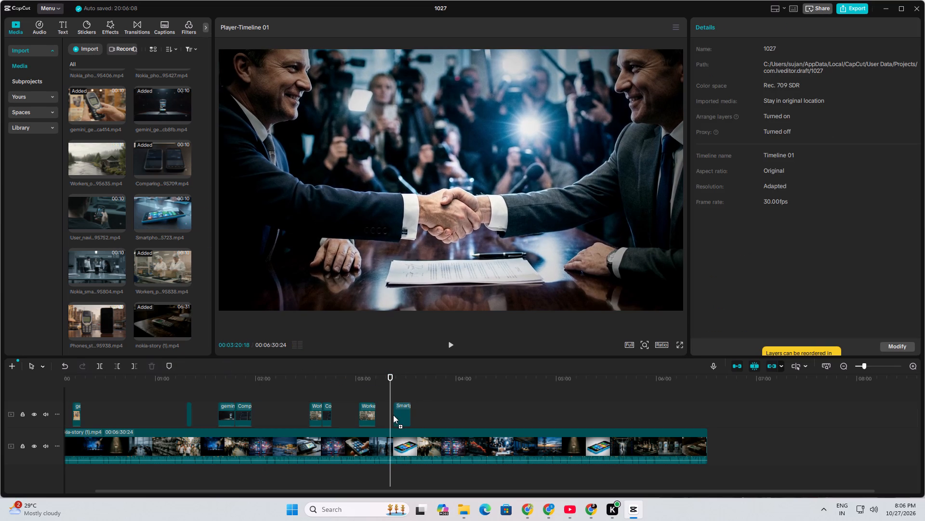
pyautogui.moveTo(393, 415); pyautogui.dragTo(391, 415)
pyautogui.moveTo(397, 424); pyautogui.dragTo(397, 429)
# Play the timeline on past the blue smartphone clip to about 00:03:45, looking for the next overlay spot.
pyautogui.press('space')
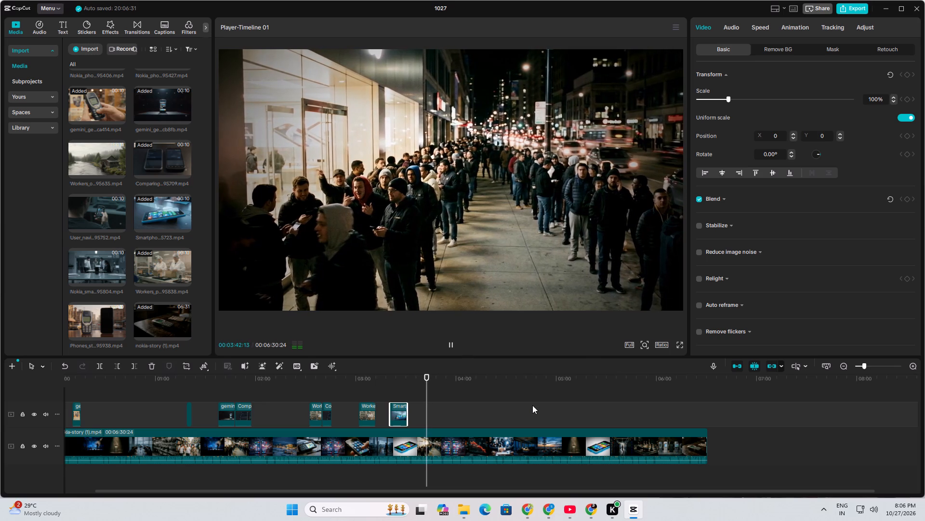
pyautogui.press('space')
pyautogui.moveTo(93, 323); pyautogui.dragTo(140, 320)
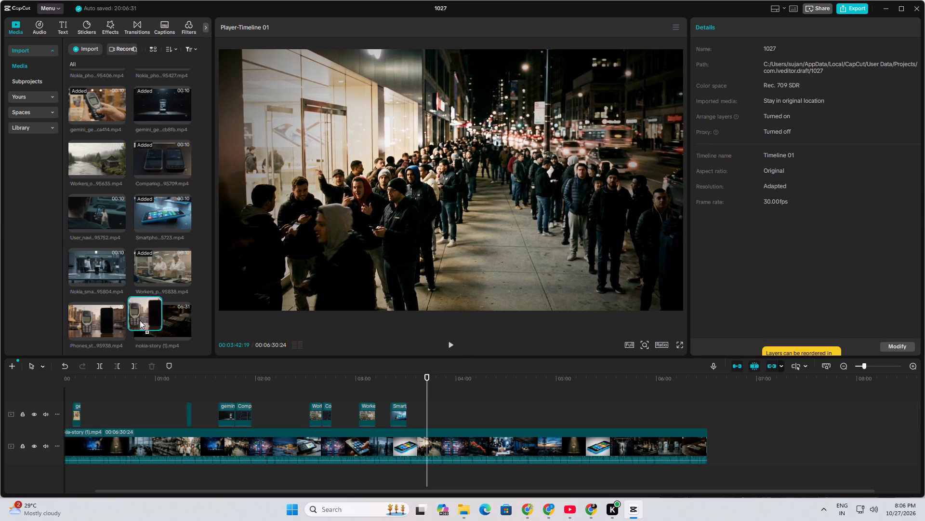
pyautogui.moveTo(140, 320); pyautogui.dragTo(94, 318)
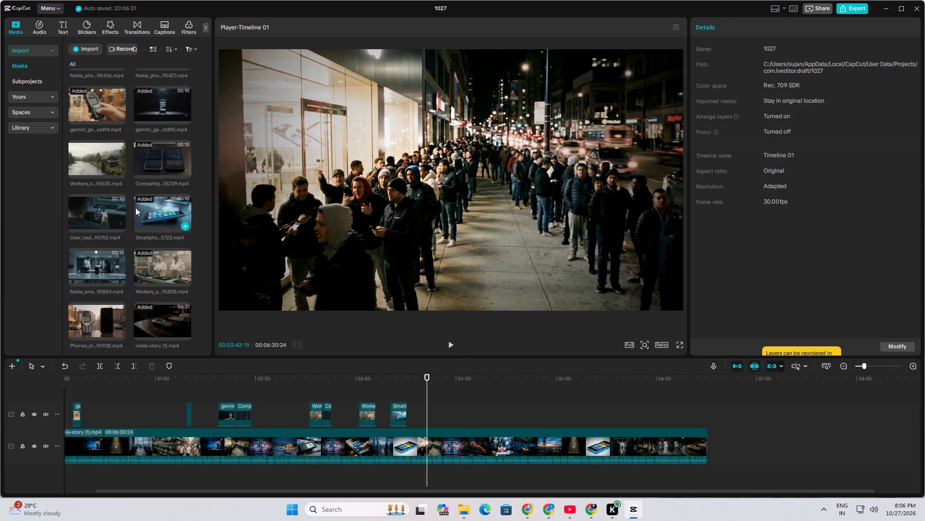
pyautogui.scroll(-4, 138, 246)
pyautogui.press('space')
pyautogui.click(443, 448)
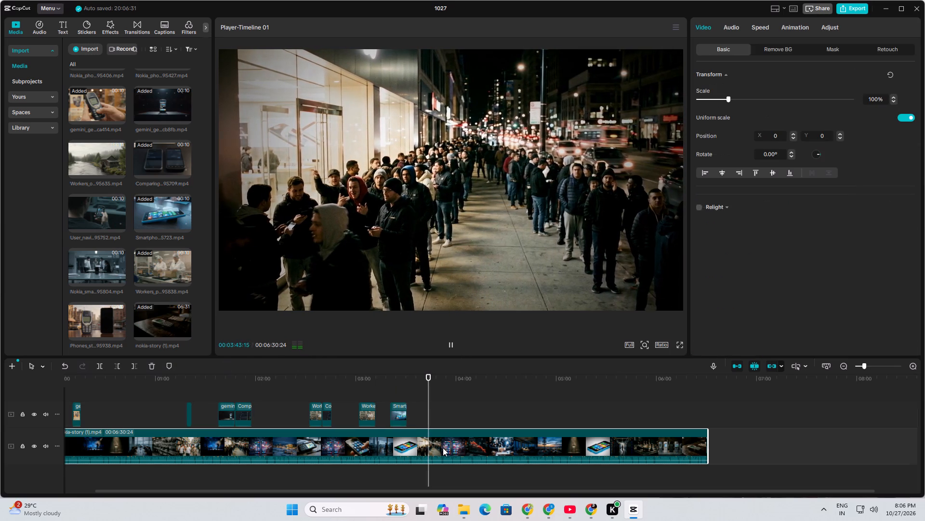
pyautogui.scroll(-4, 161, 264)
pyautogui.press('space')
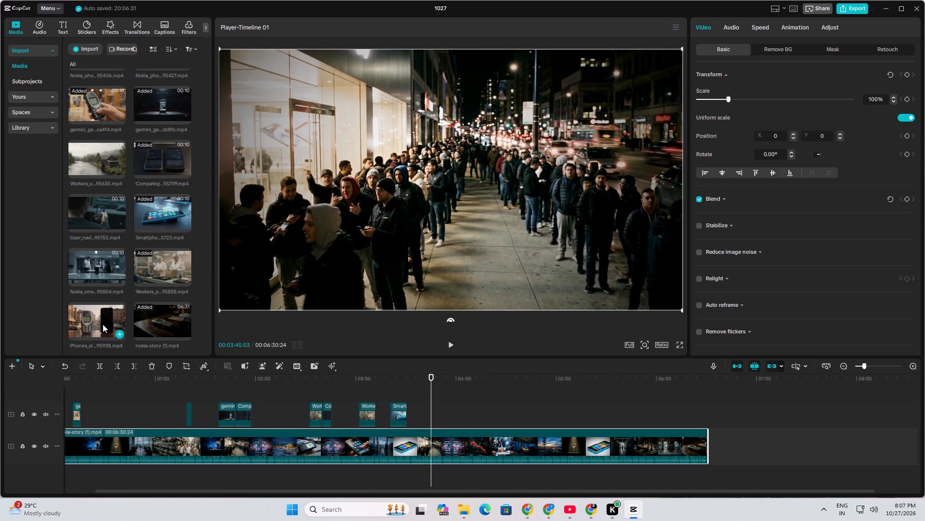
# Preview the Phones and Nokia office source clips, and play the timeline on to about 00:04:06 while checking the unused clips.
pyautogui.click(97, 325)
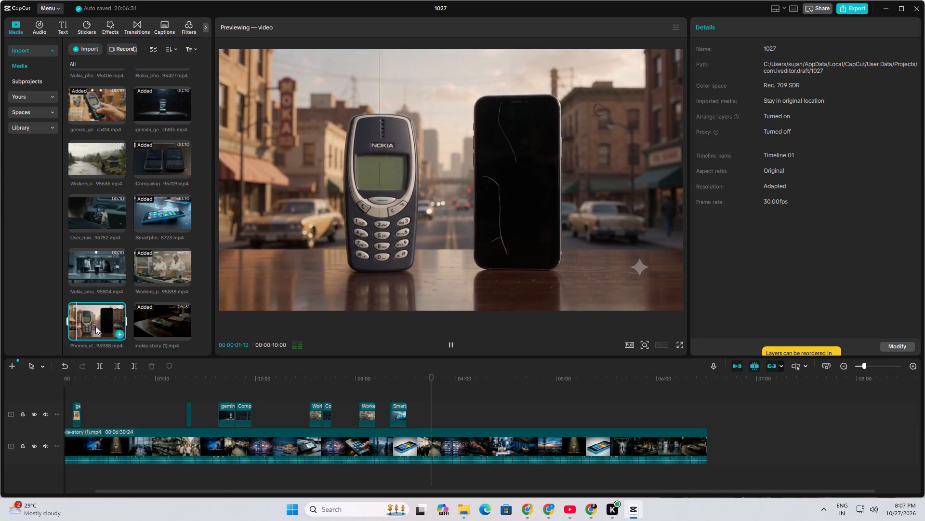
pyautogui.click(106, 262)
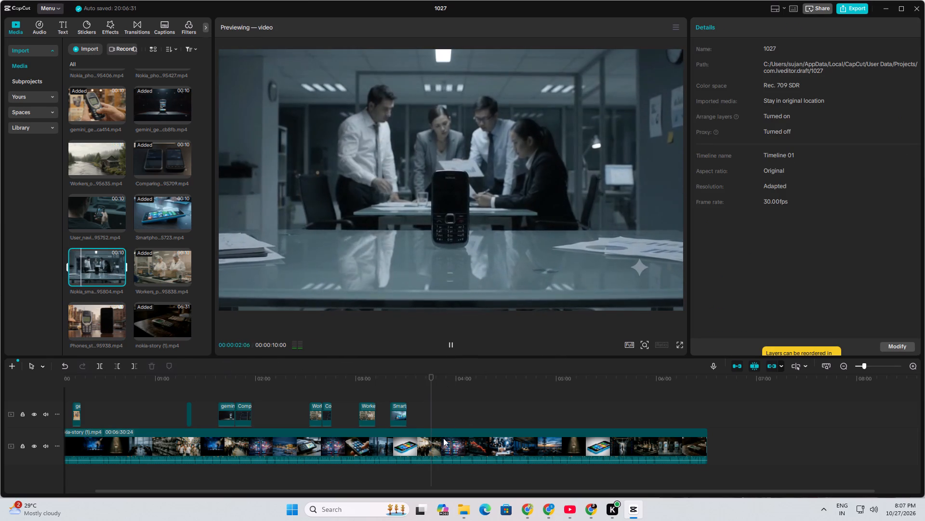
pyautogui.click(443, 438)
pyautogui.click(450, 347)
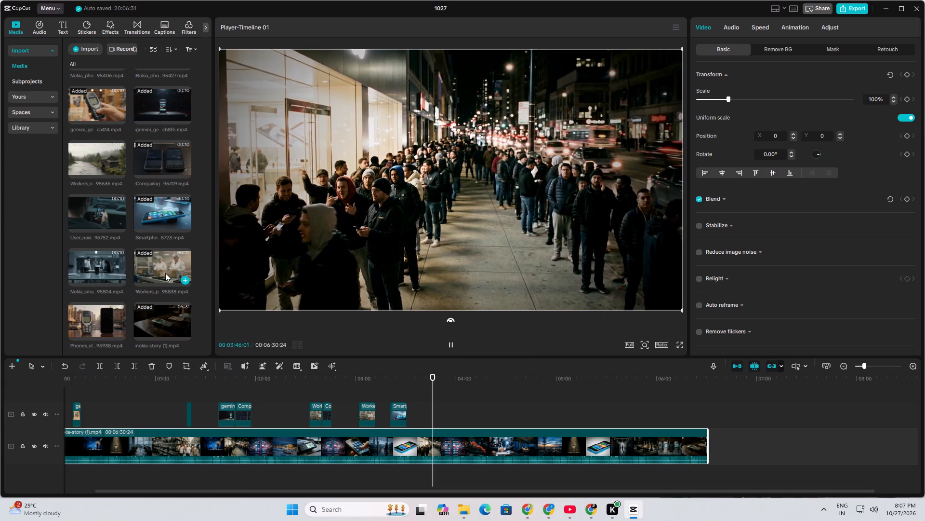
pyautogui.scroll(-4, 125, 276)
pyautogui.scroll(3, 237, 255)
pyautogui.scroll(2, 192, 283)
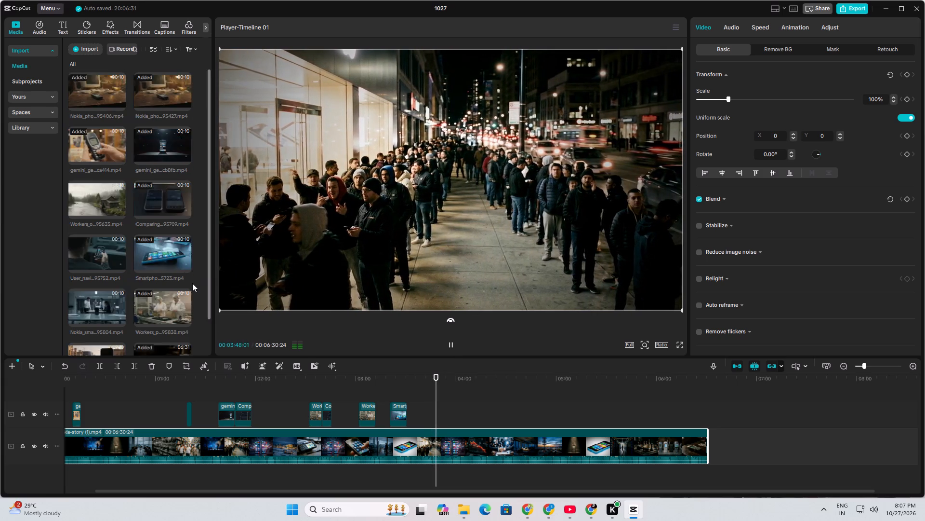
pyautogui.scroll(-13, 186, 286)
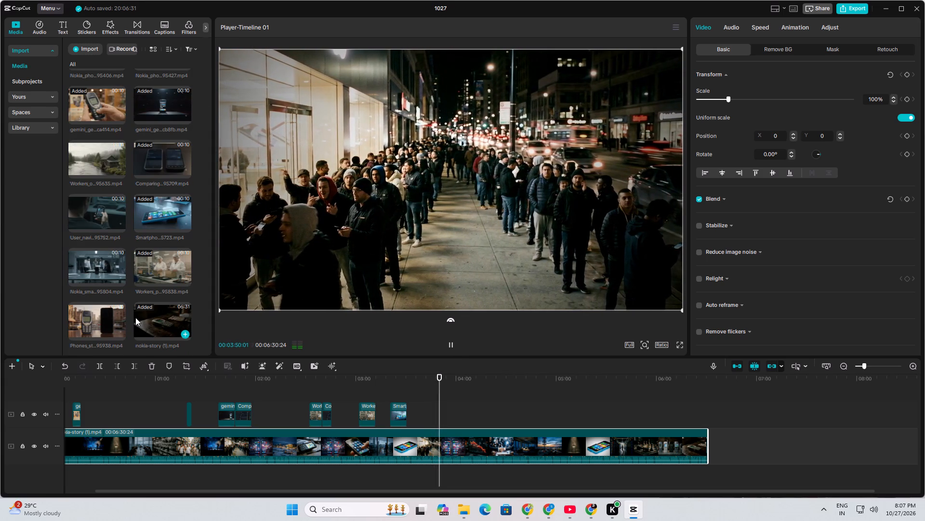
pyautogui.scroll(-7, 154, 313)
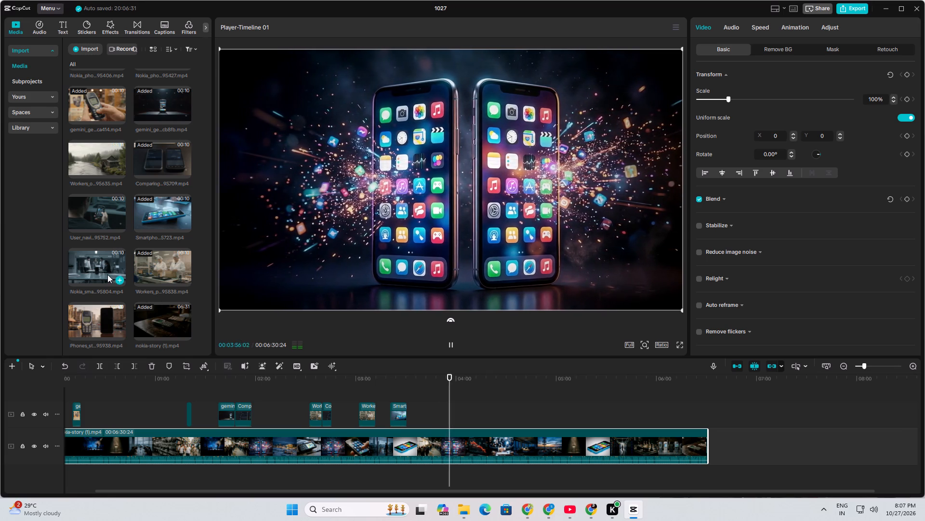
pyautogui.scroll(3, 107, 267)
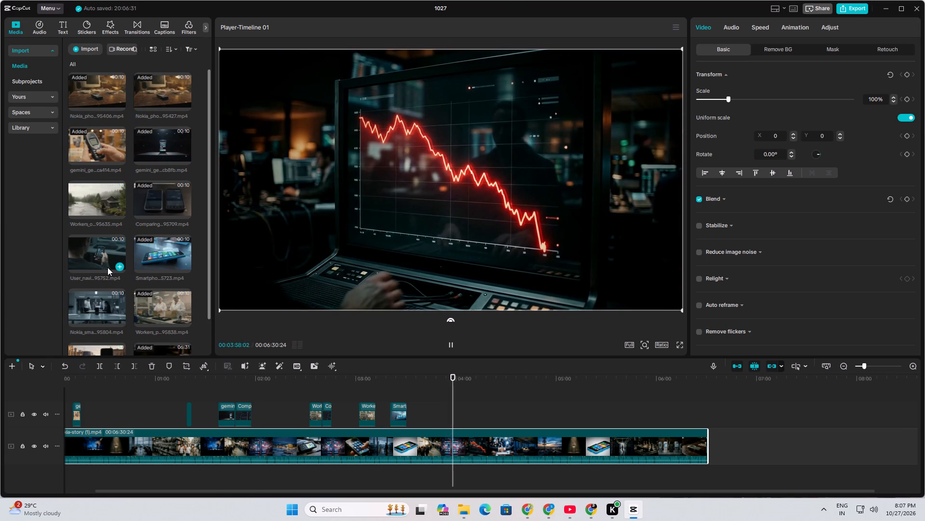
pyautogui.scroll(1, 125, 242)
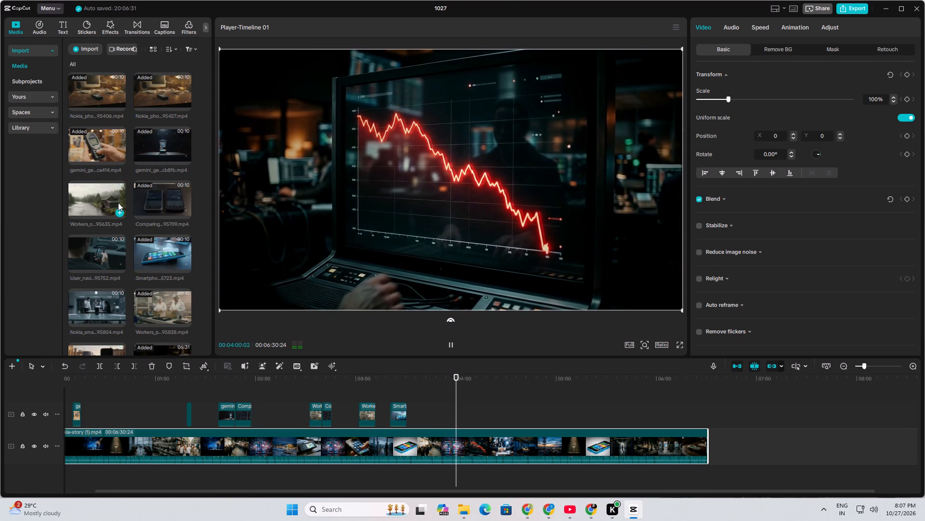
pyautogui.scroll(-6, 158, 191)
pyautogui.scroll(-2, 162, 229)
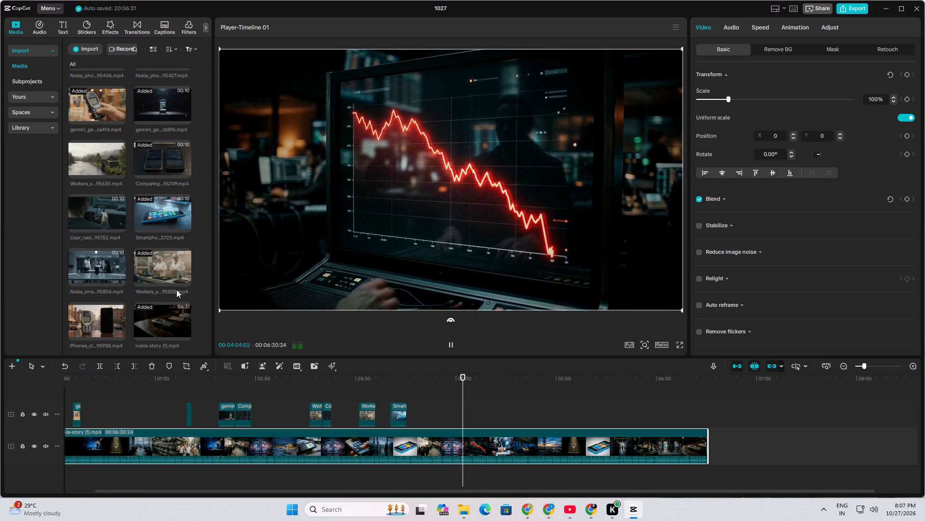
pyautogui.scroll(-6, 869, 502)
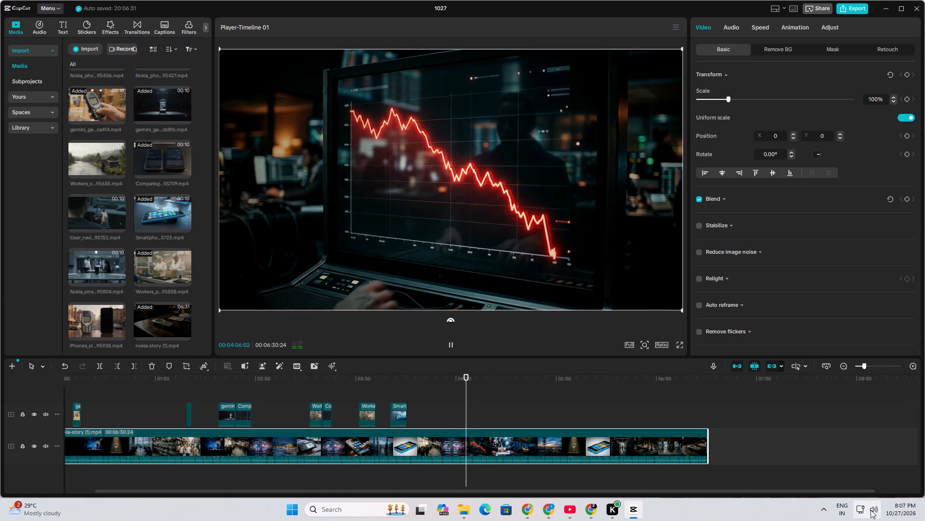
pyautogui.scroll(-4, 871, 510)
# Go back on the timeline, overlay the Phones clip of the Nokia and black smartphone at 00:04:01:15, and mute its audio.
pyautogui.moveTo(471, 382); pyautogui.dragTo(454, 391)
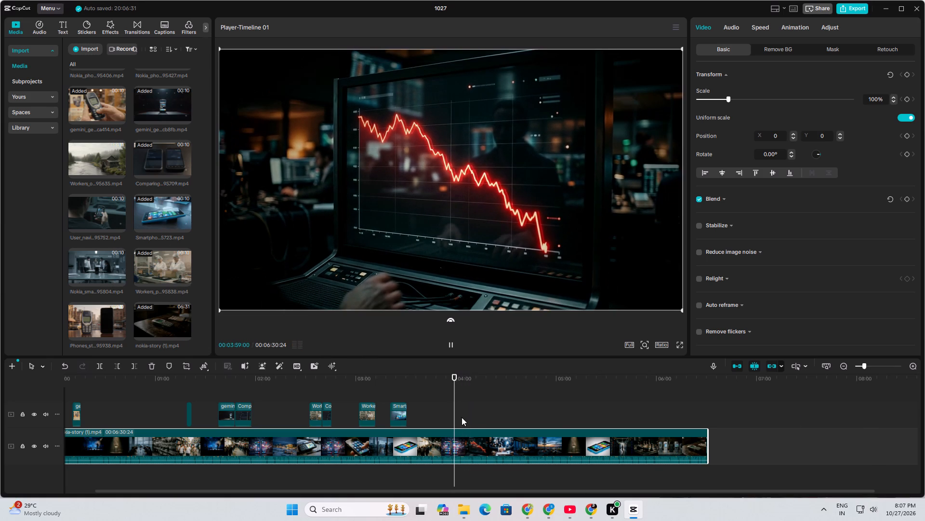
pyautogui.press('space')
pyautogui.scroll(-4, 112, 319)
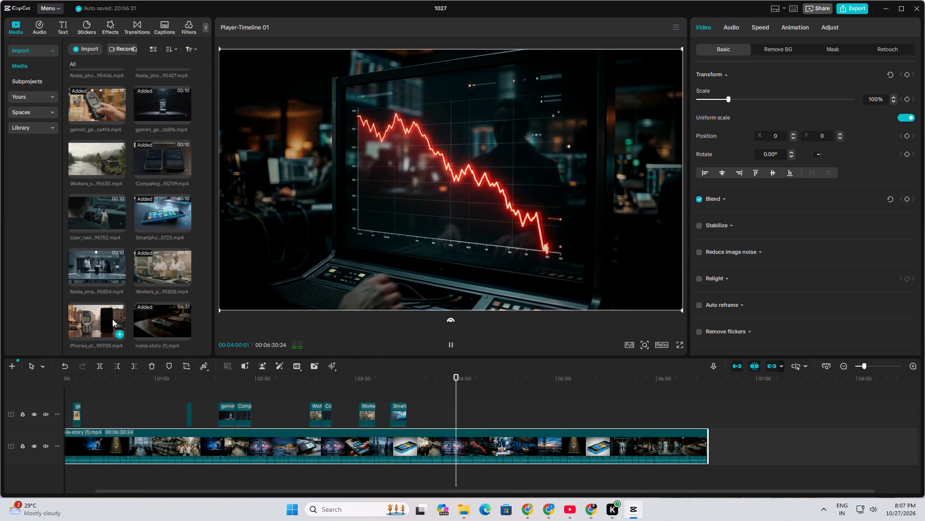
pyautogui.moveTo(100, 321); pyautogui.dragTo(142, 349)
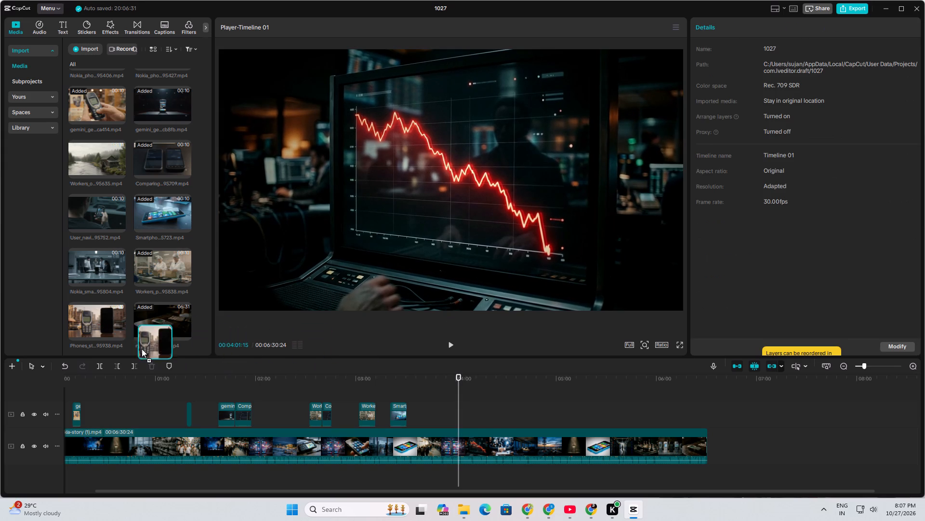
pyautogui.moveTo(142, 349); pyautogui.dragTo(461, 421)
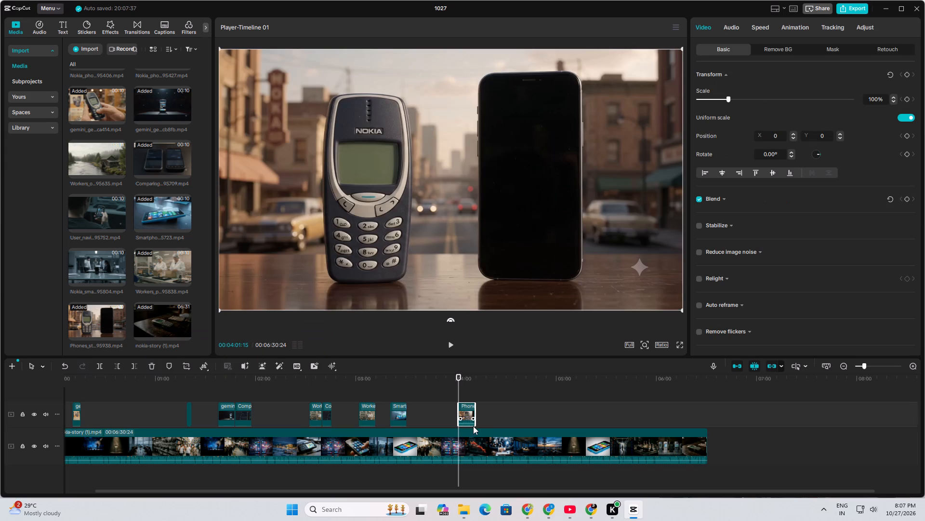
pyautogui.moveTo(467, 423); pyautogui.dragTo(467, 428)
# Play the timeline on to 00:04:35:19, overlay the User clip of the man holding a Nokia phone there, and mute its audio.
pyautogui.press('space')
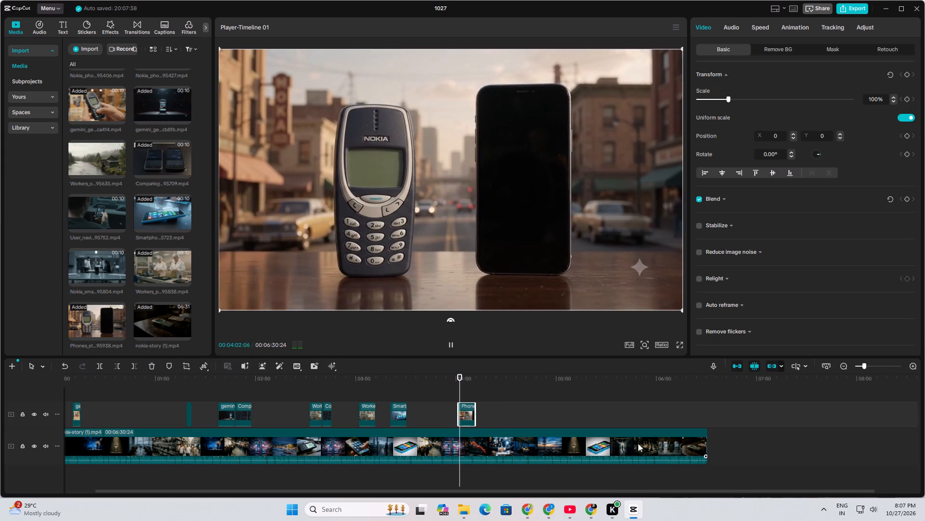
pyautogui.scroll(2, 875, 504)
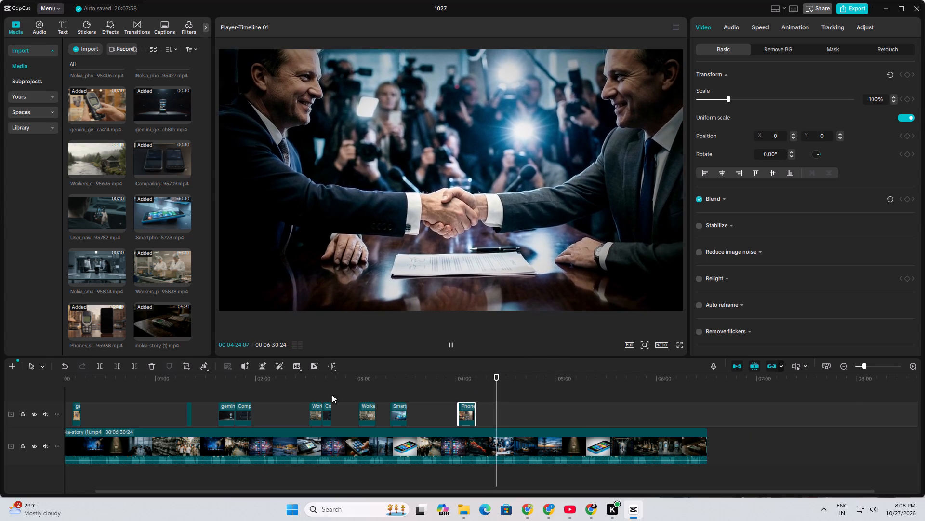
pyautogui.scroll(2, 881, 514)
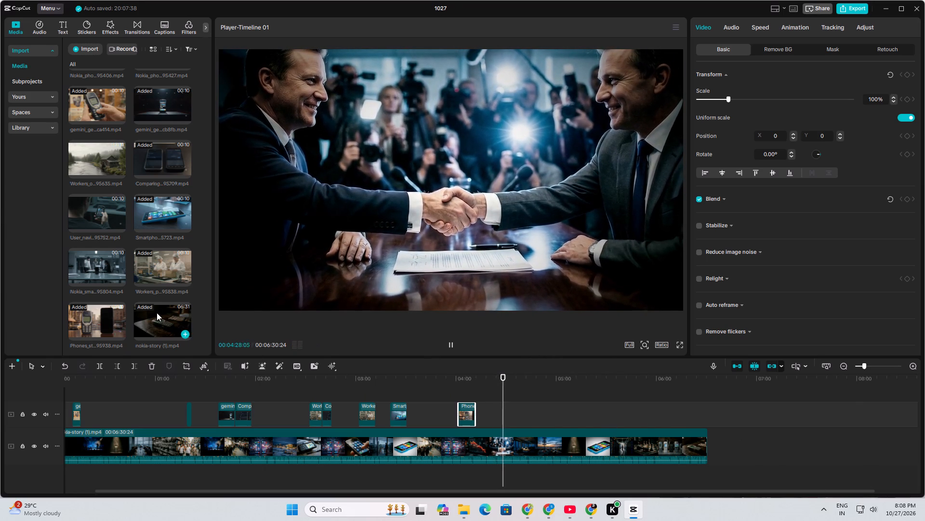
pyautogui.scroll(2, 159, 313)
pyautogui.scroll(-8, 159, 314)
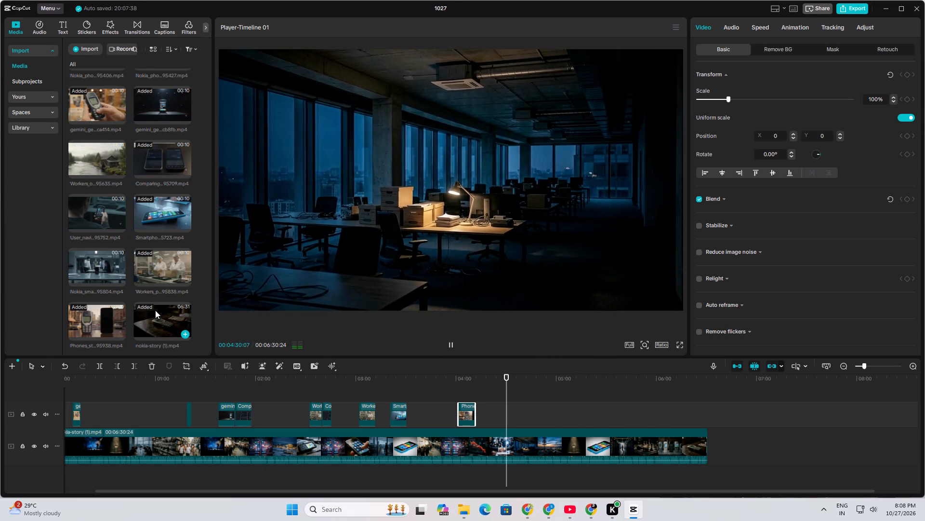
pyautogui.scroll(1, 156, 309)
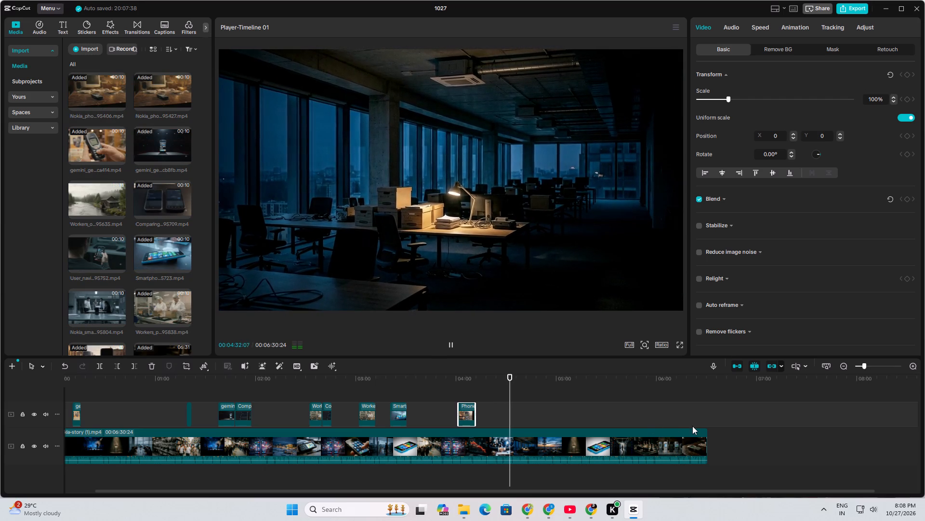
pyautogui.press('space')
pyautogui.scroll(-3, 147, 253)
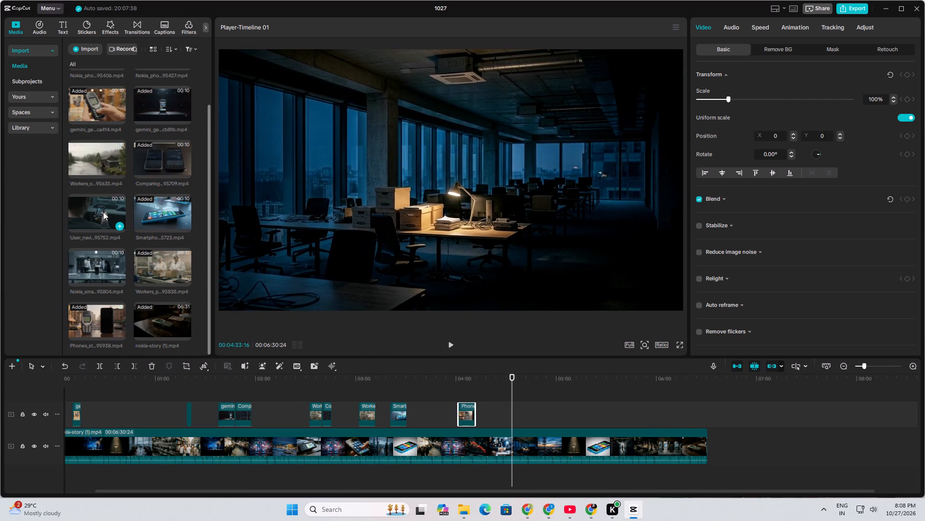
pyautogui.press('space')
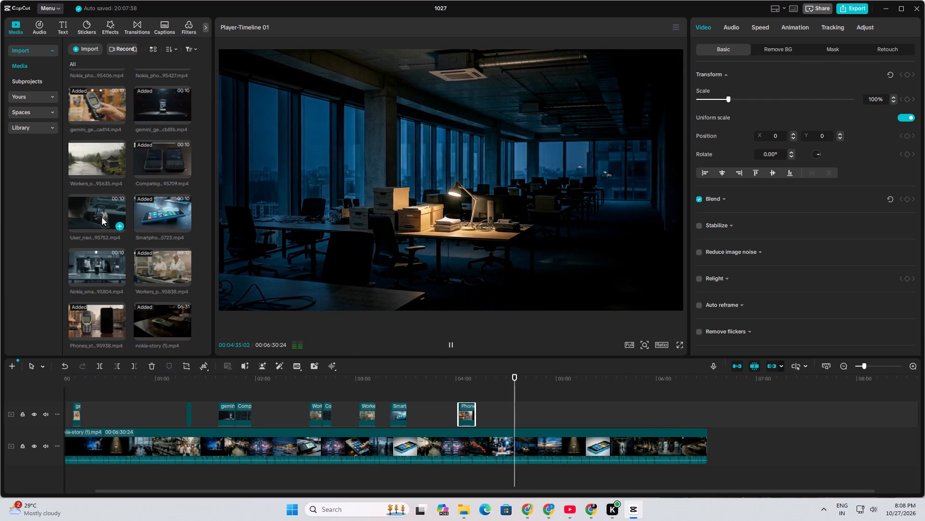
pyautogui.doubleClick(102, 217)
pyautogui.moveTo(102, 217); pyautogui.dragTo(521, 413)
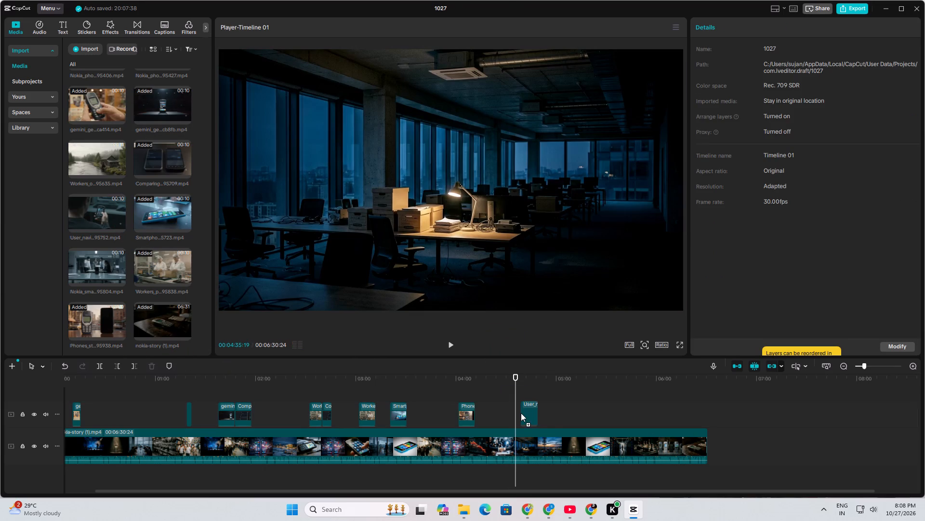
pyautogui.moveTo(521, 413); pyautogui.dragTo(516, 413)
pyautogui.moveTo(523, 423); pyautogui.dragTo(524, 427)
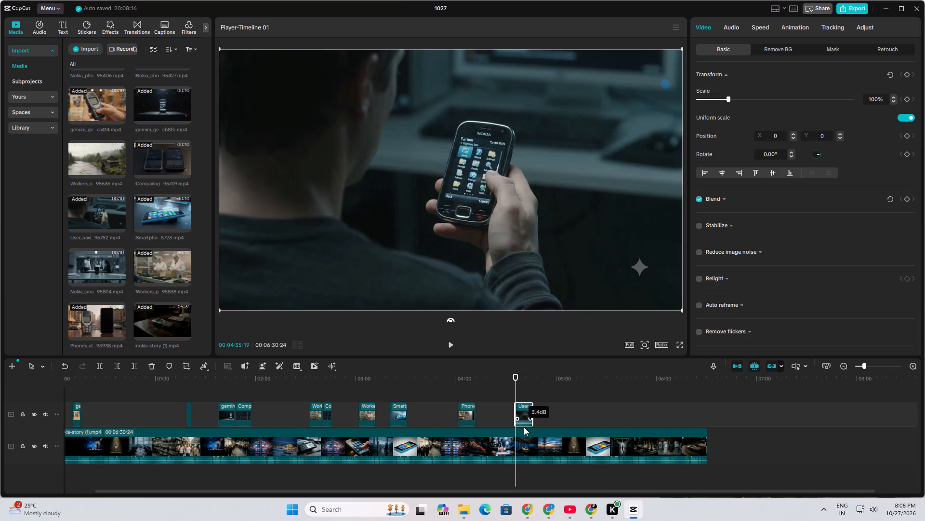
pyautogui.moveTo(524, 427); pyautogui.dragTo(524, 429)
# Play the timeline on past the User clip to about 00:04:53, looking for the next overlay spot.
pyautogui.press('space')
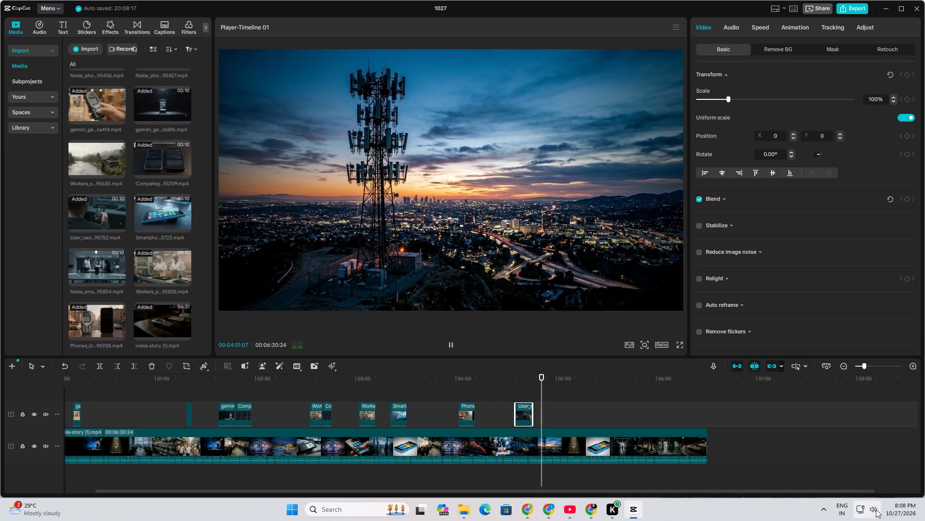
pyautogui.scroll(1, 876, 510)
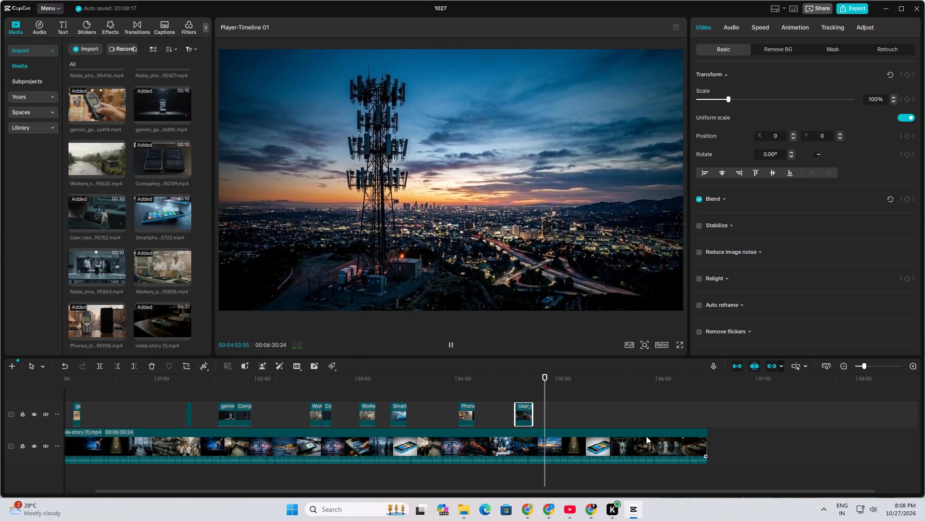
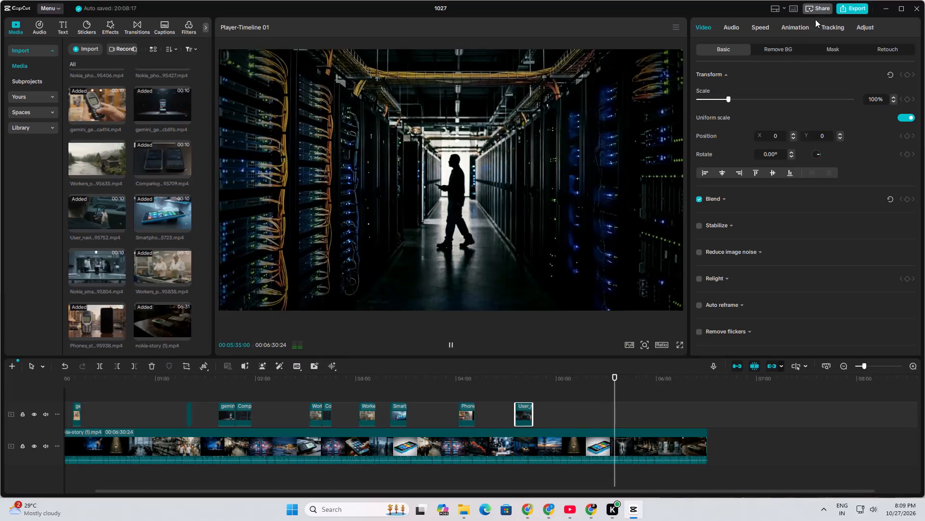
# Export the timeline as 1027 to F:/1027 at 1080P, H.264, mp4, 30fps, and open the export folder.
pyautogui.click(852, 8)
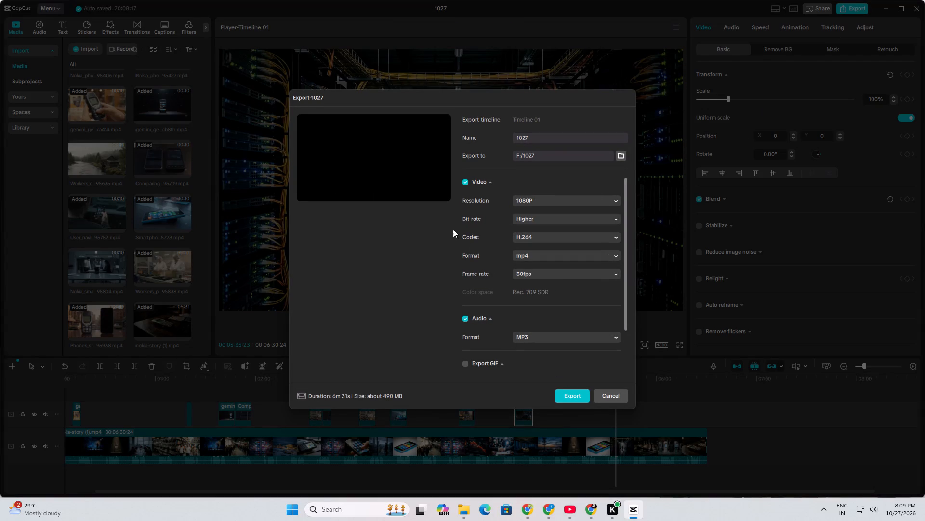
pyautogui.click(570, 395)
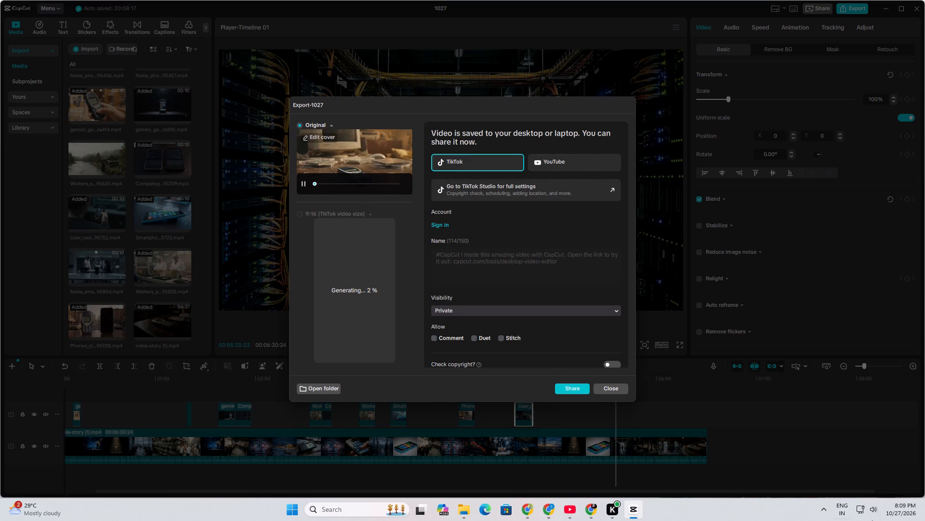
pyautogui.scroll(-7, 869, 508)
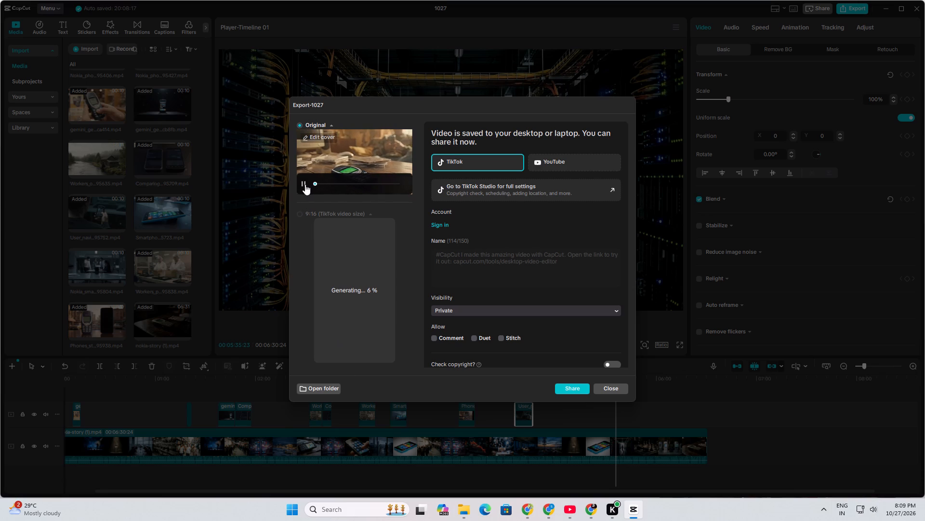
pyautogui.click(305, 184)
pyautogui.click(311, 396)
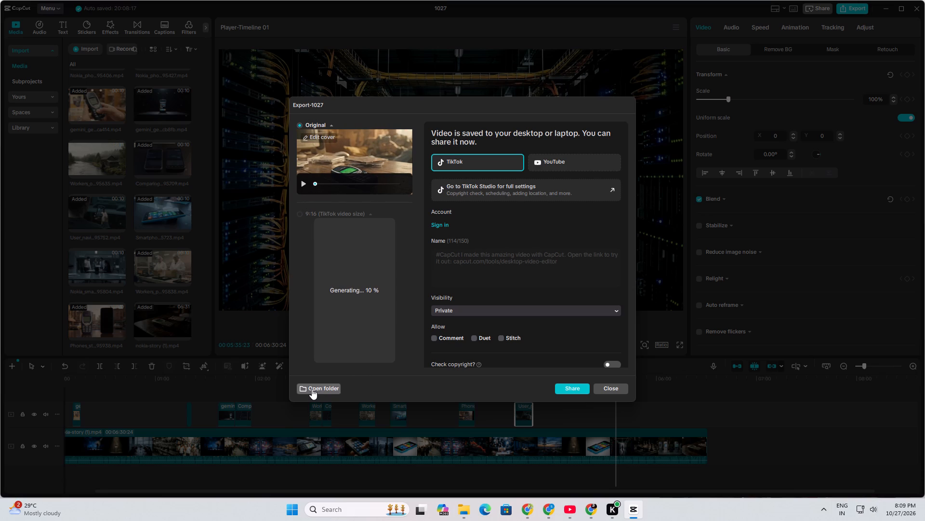
pyautogui.click(312, 389)
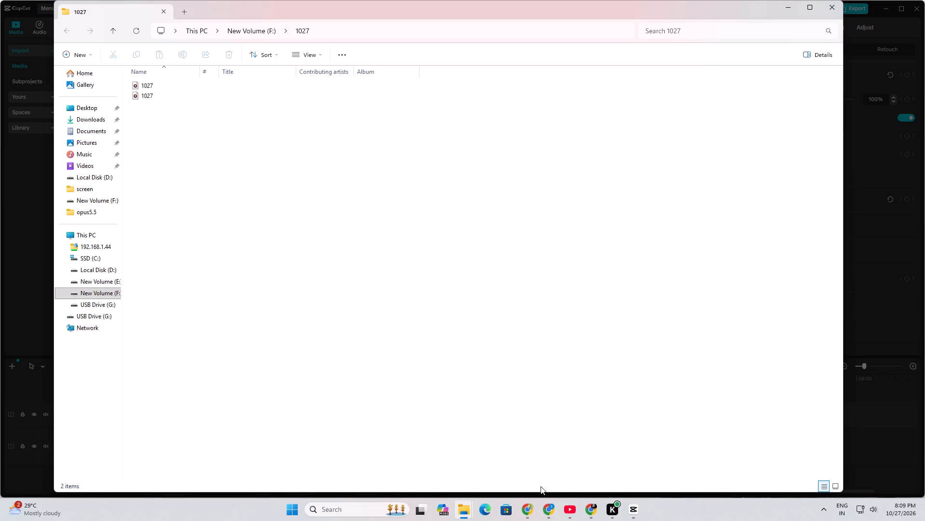
# Switch to YouTube Studio in Chrome and cut the full title text from the nokia-story (1).mp4 upload's details.
pyautogui.click(546, 505)
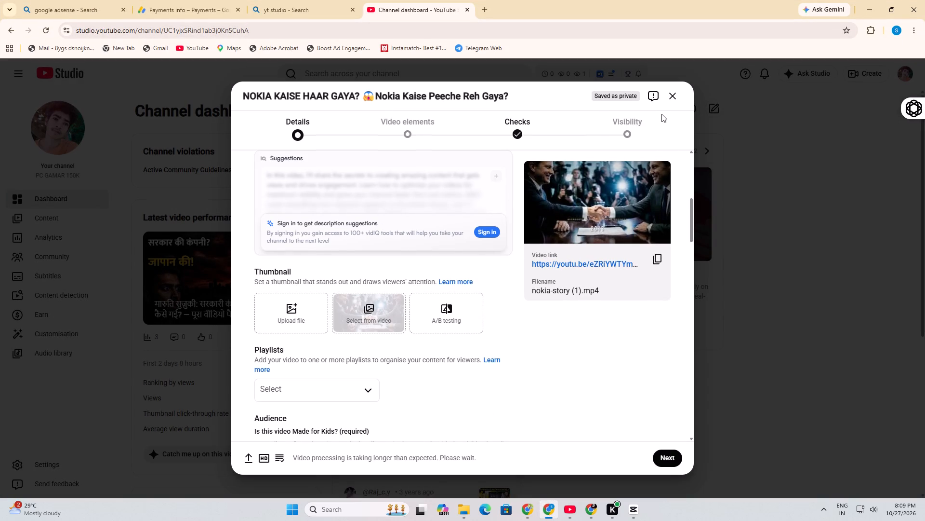
pyautogui.scroll(13, 411, 223)
pyautogui.moveTo(482, 198); pyautogui.dragTo(314, 199)
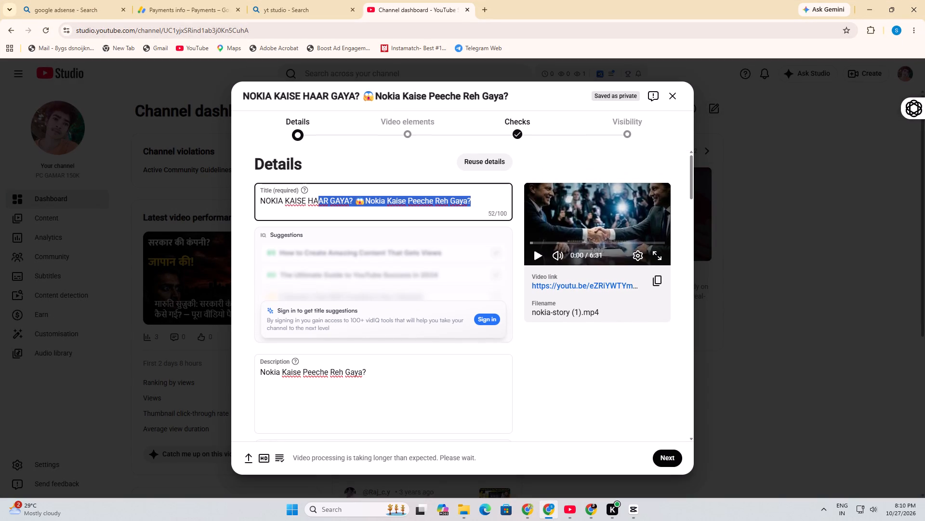
pyautogui.moveTo(314, 199); pyautogui.dragTo(275, 193)
pyautogui.rightClick(283, 196)
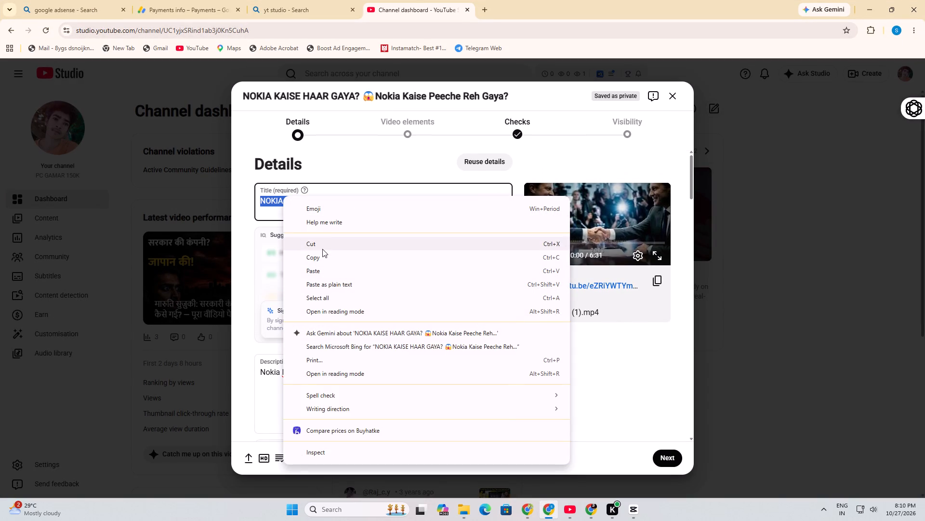
pyautogui.click(322, 249)
# Leave the old nokia-story (1).mp4 upload by reloading the YouTube Studio page.
pyautogui.click(672, 94)
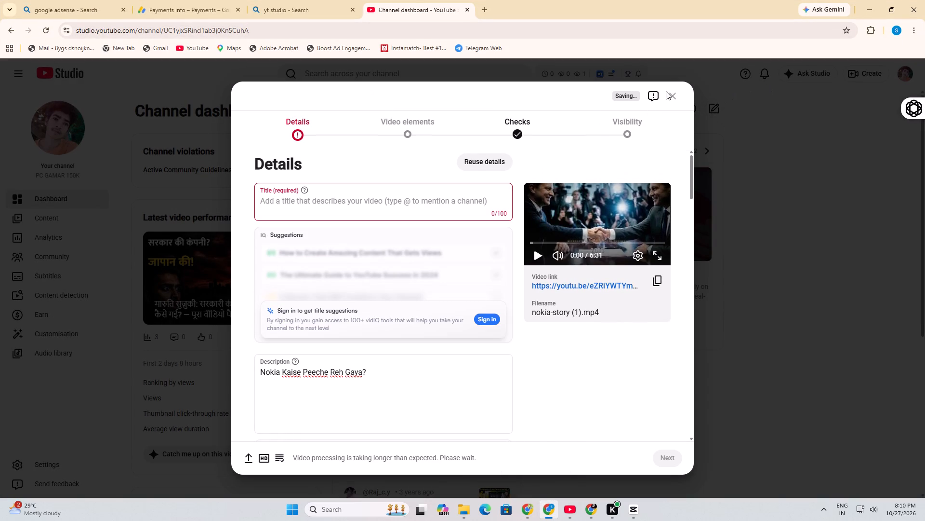
pyautogui.click(670, 97)
pyautogui.scroll(-20, 513, 366)
pyautogui.scroll(-1, 513, 366)
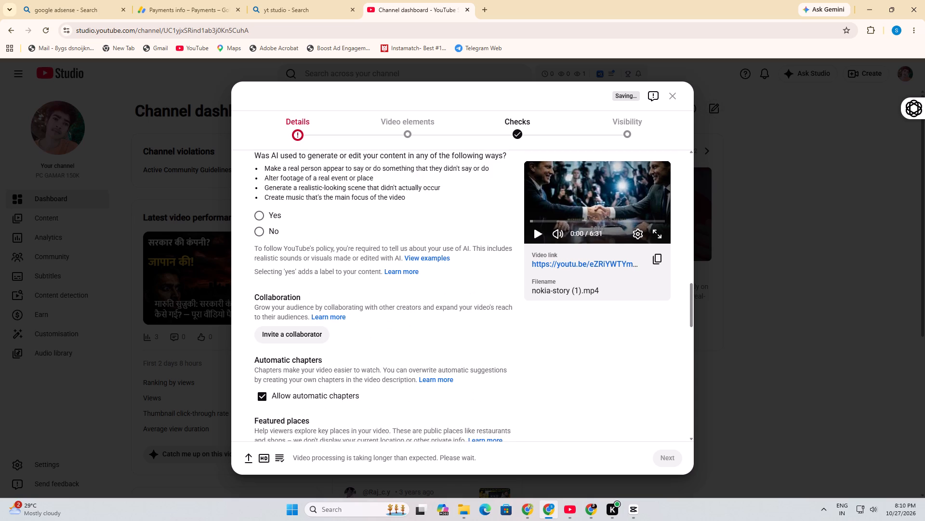
pyautogui.scroll(-2, 351, 459)
pyautogui.click(661, 456)
pyautogui.click(676, 93)
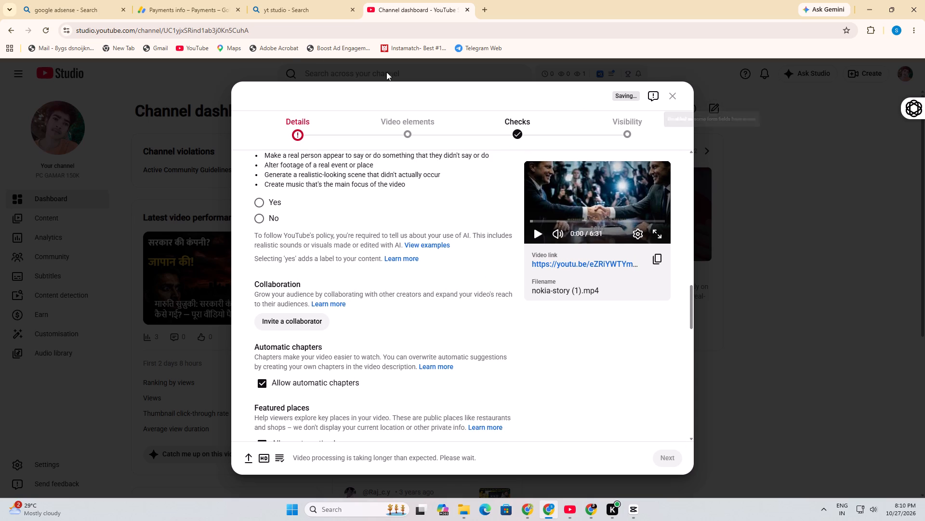
pyautogui.click(40, 32)
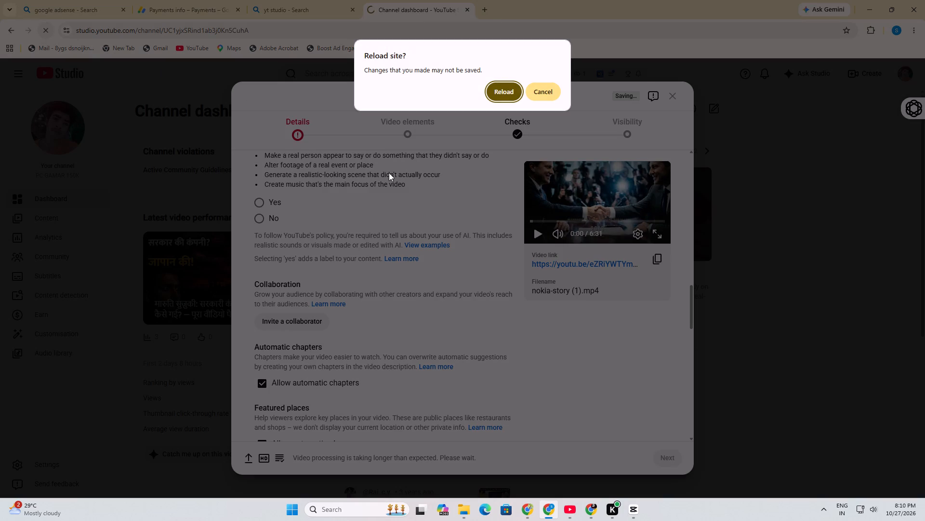
pyautogui.click(501, 92)
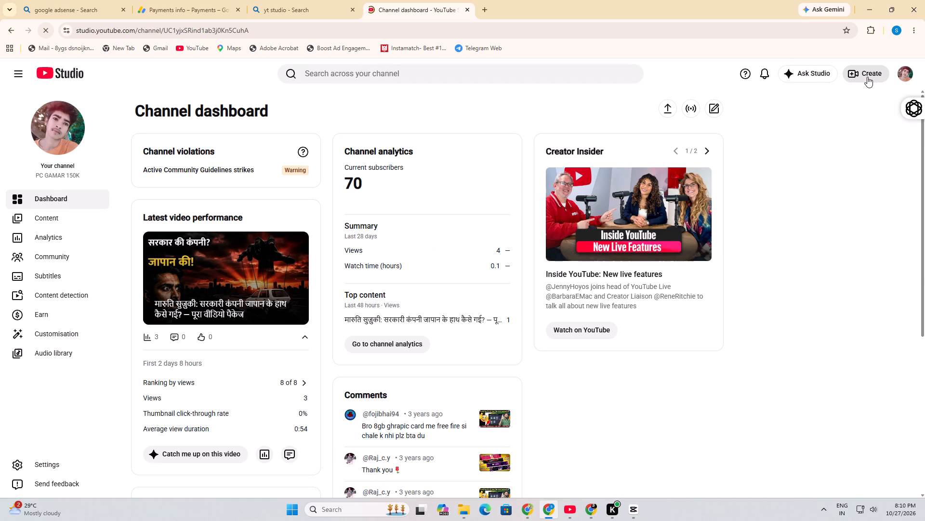
# Start a new YouTube upload with the second 1027 file from the 1027 folder on New Volume (F:).
pyautogui.click(871, 75)
pyautogui.click(856, 93)
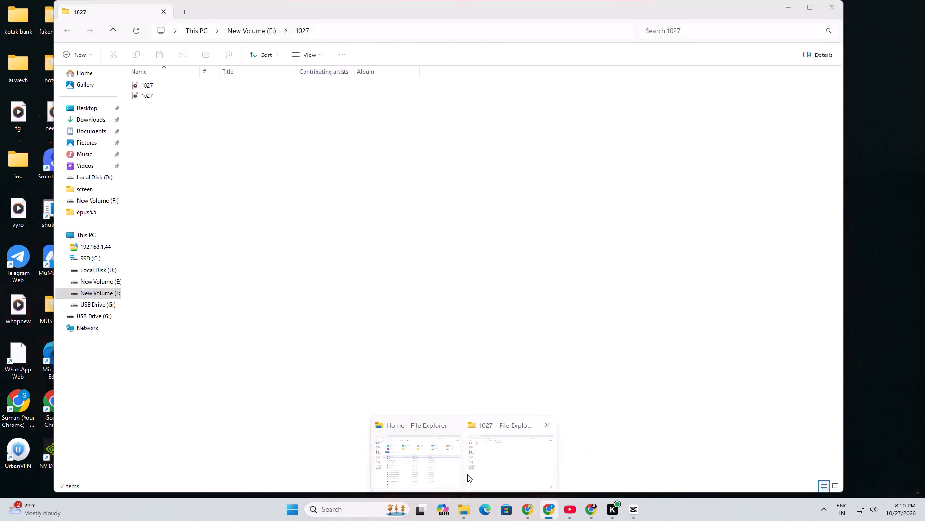
pyautogui.click(441, 470)
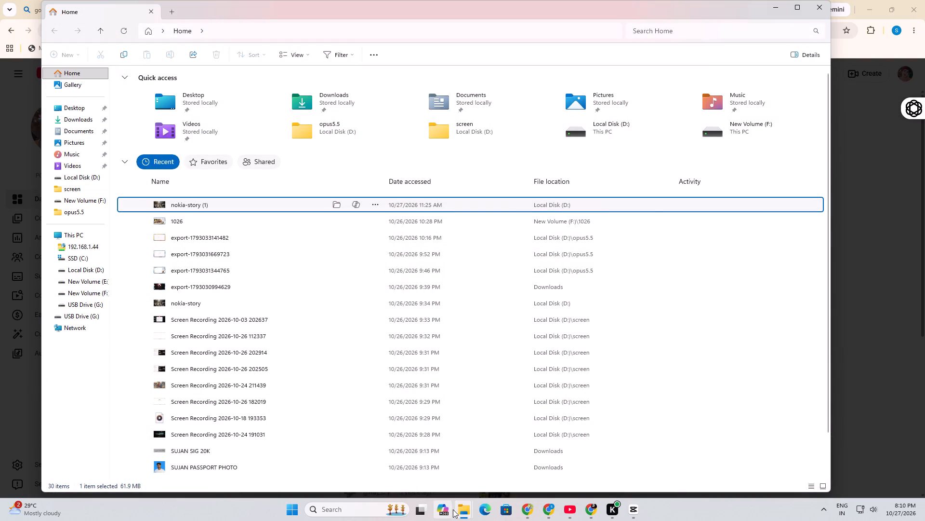
pyautogui.click(524, 468)
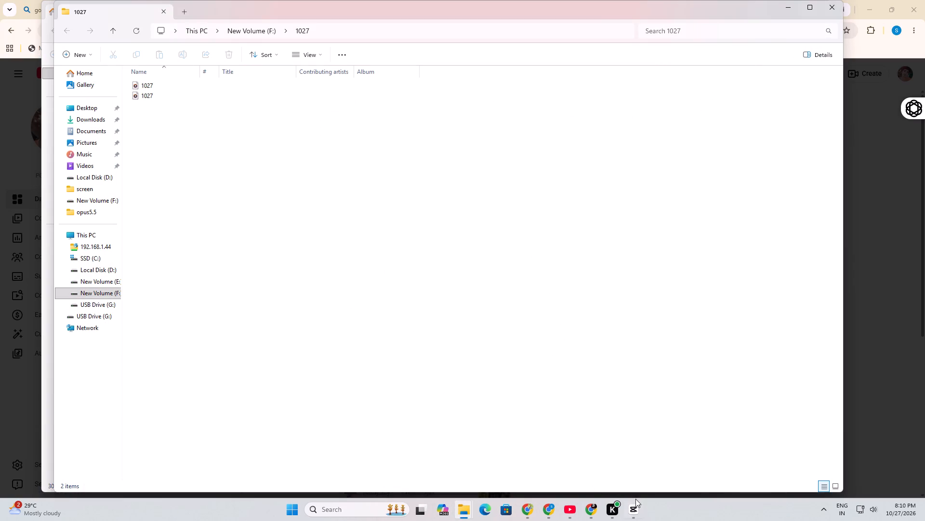
pyautogui.click(547, 509)
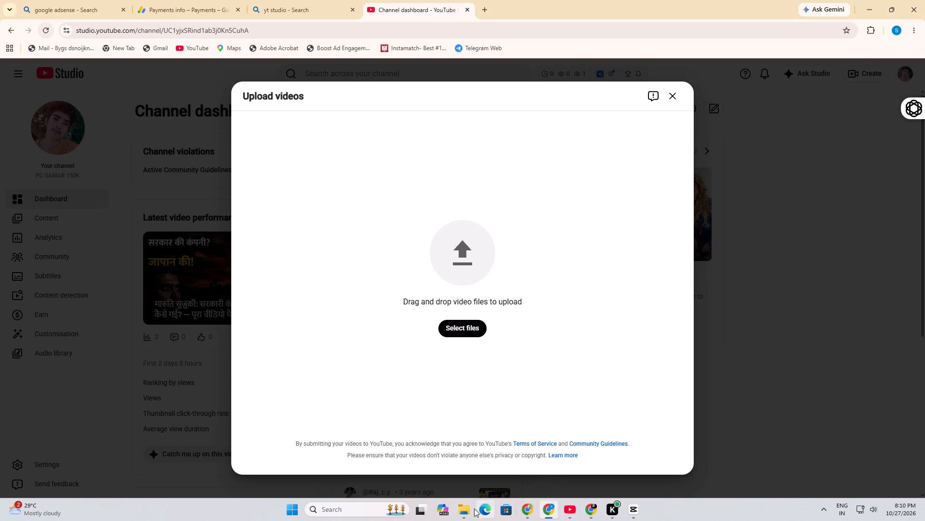
pyautogui.moveTo(502, 475); pyautogui.dragTo(497, 463)
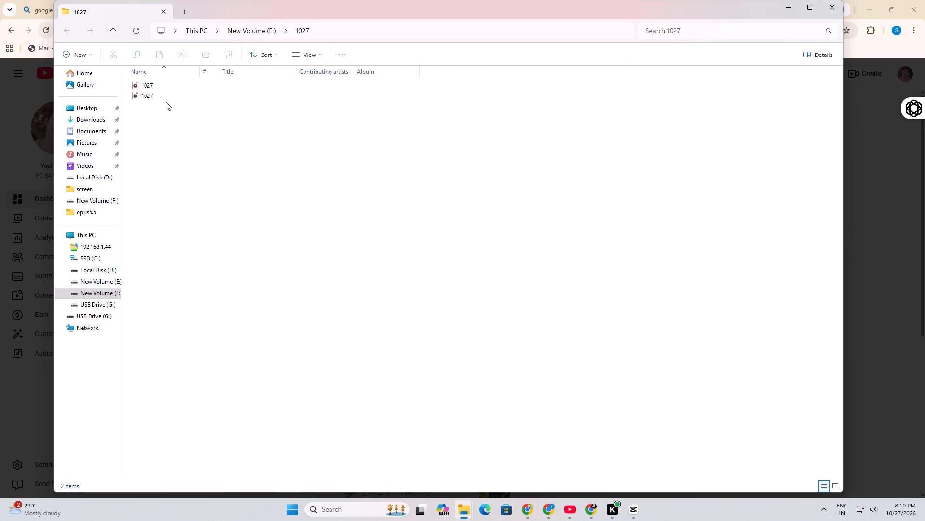
pyautogui.moveTo(168, 98); pyautogui.dragTo(328, 162)
pyautogui.moveTo(147, 97); pyautogui.dragTo(220, 144)
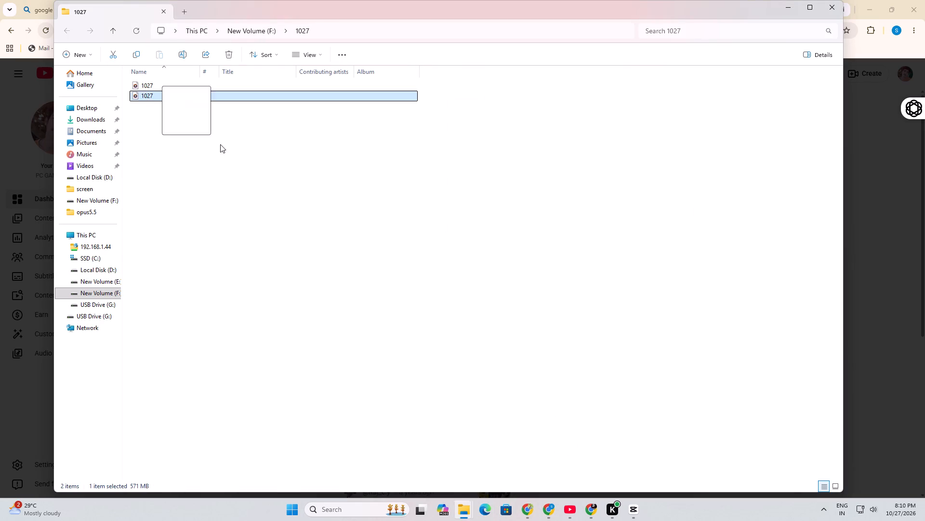
pyautogui.moveTo(220, 144); pyautogui.dragTo(555, 507)
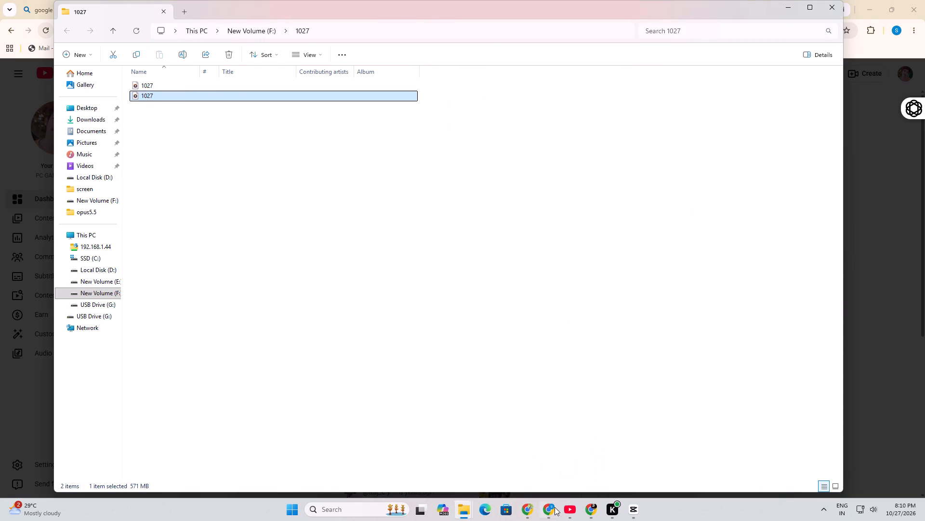
pyautogui.moveTo(555, 507); pyautogui.dragTo(462, 274)
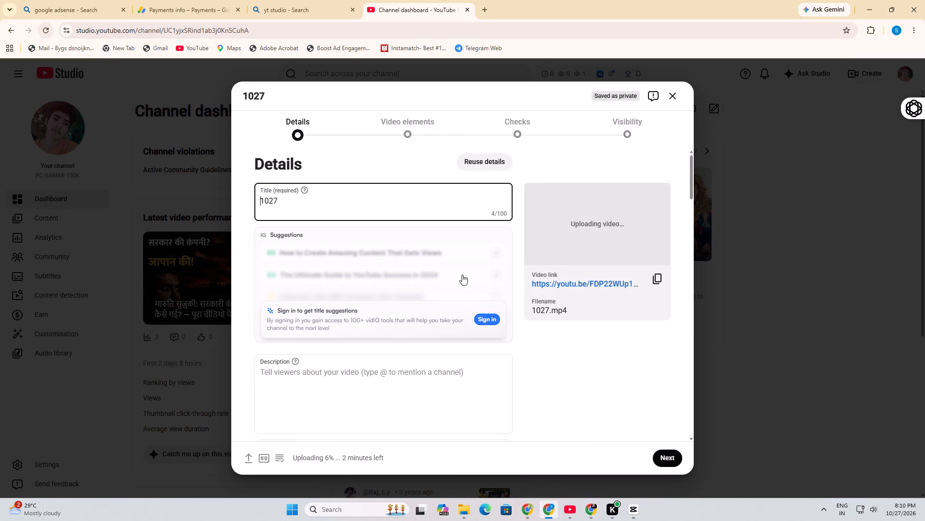
# Switch to CapCut and close the finished export dialog.
pyautogui.click(630, 519)
pyautogui.click(613, 390)
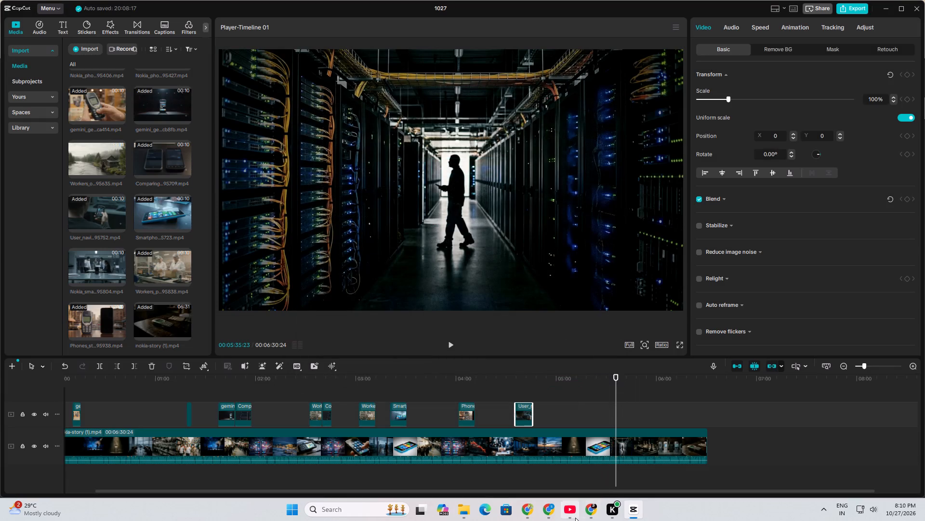
# In YouTube Studio, replace the title with the cut "NOKIA KAISE HAAR GAYA? 😱 Nokia Kaise Peeche Reh Gaya?" and paste it into the description too.
pyautogui.click(545, 513)
pyautogui.moveTo(276, 199); pyautogui.dragTo(251, 200)
pyautogui.press('BackSpace')
pyautogui.hotkey('ctrl', 'v')
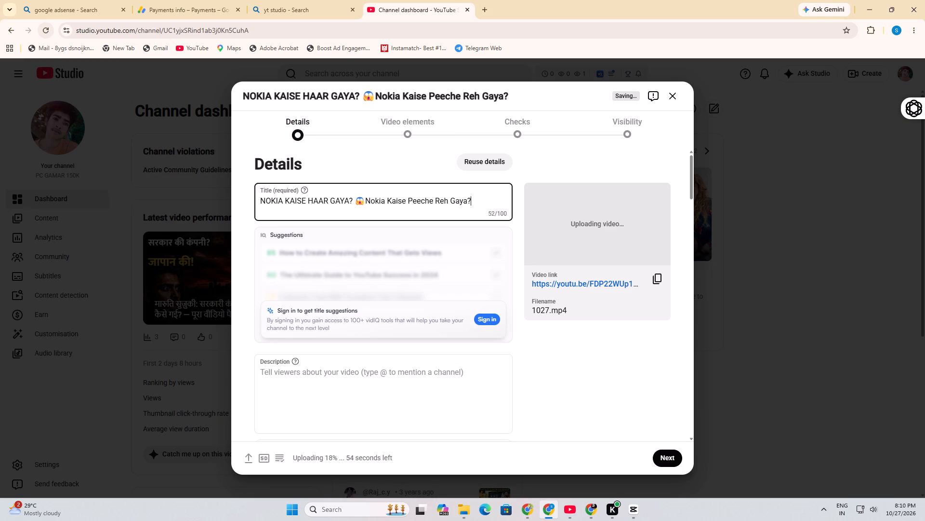
pyautogui.scroll(-2, 447, 342)
pyautogui.click(349, 313)
pyautogui.rightClick(348, 309)
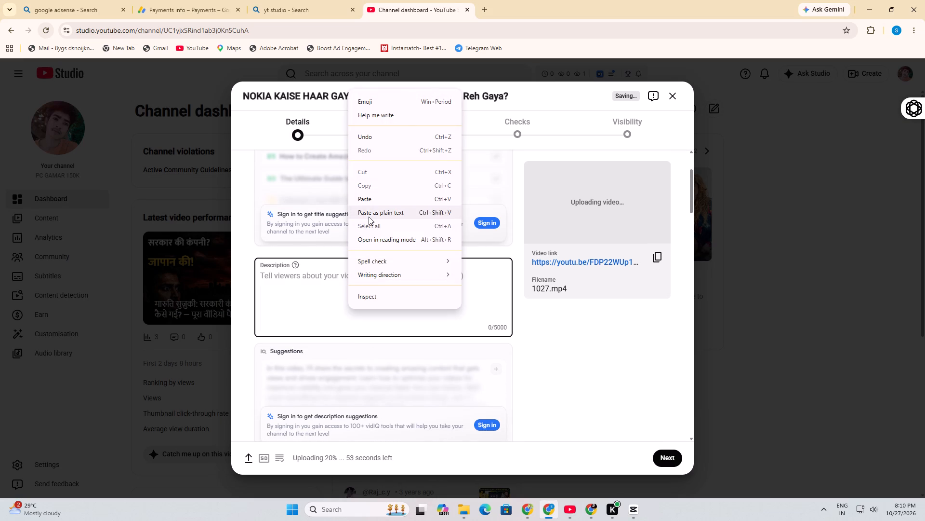
pyautogui.click(372, 210)
pyautogui.scroll(-4, 371, 363)
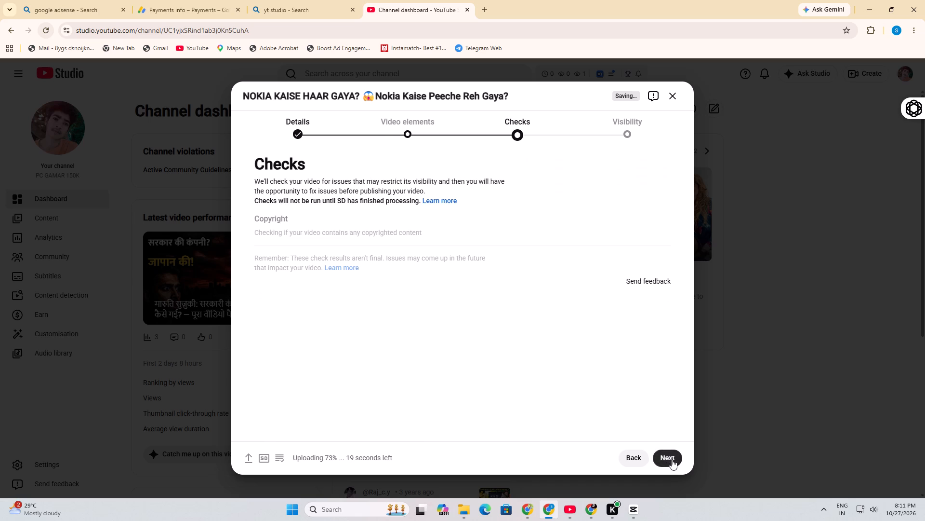
pyautogui.click(672, 459)
pyautogui.click(286, 262)
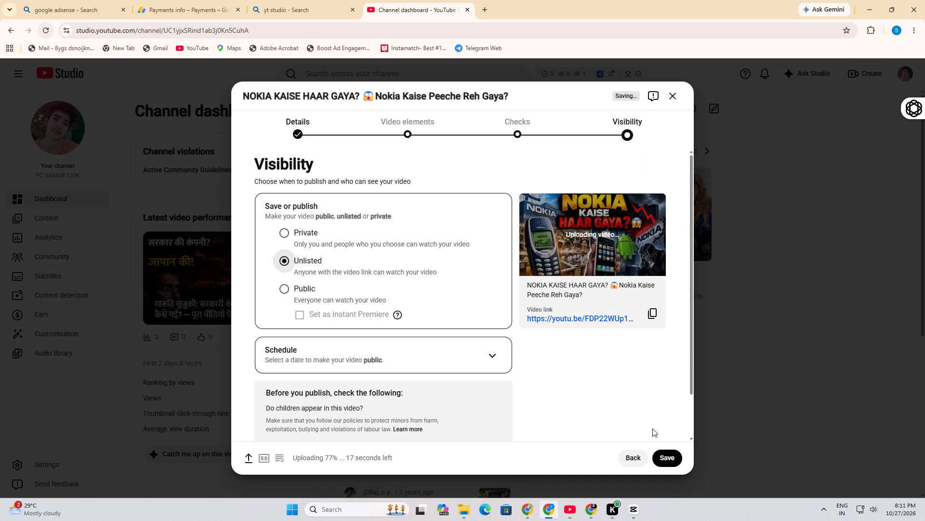
pyautogui.click(665, 460)
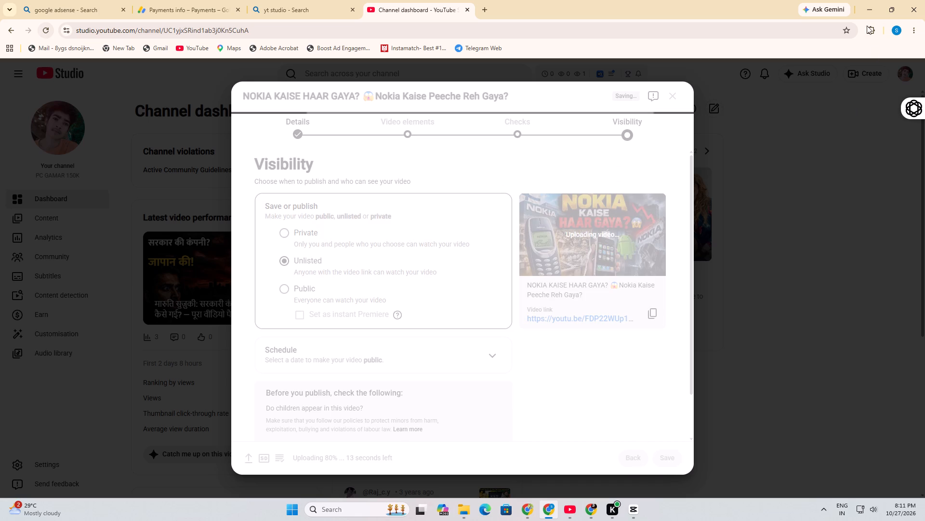
# Minimise the Chrome, CapCut and 1027 folder windows, and close the Home File Explorer window.
pyautogui.click(867, 6)
pyautogui.click(867, 6)
pyautogui.click(881, 4)
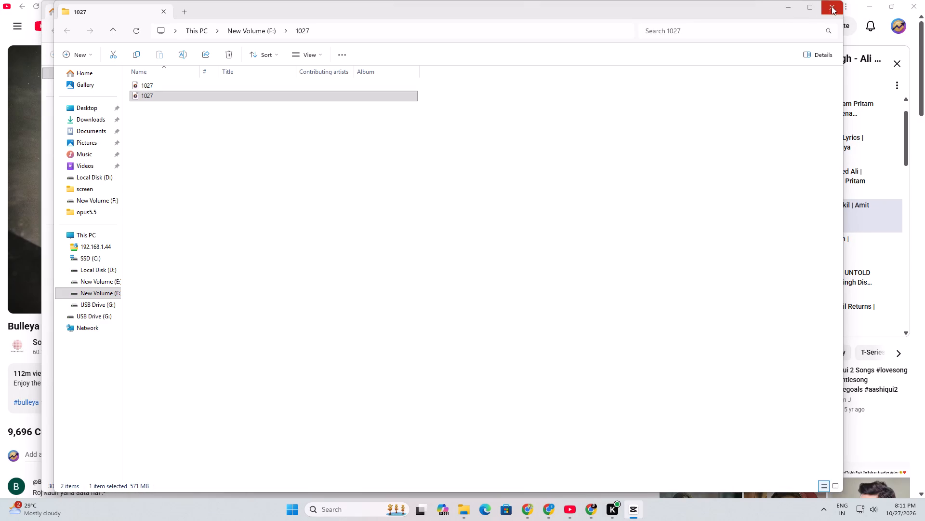
pyautogui.click(783, 7)
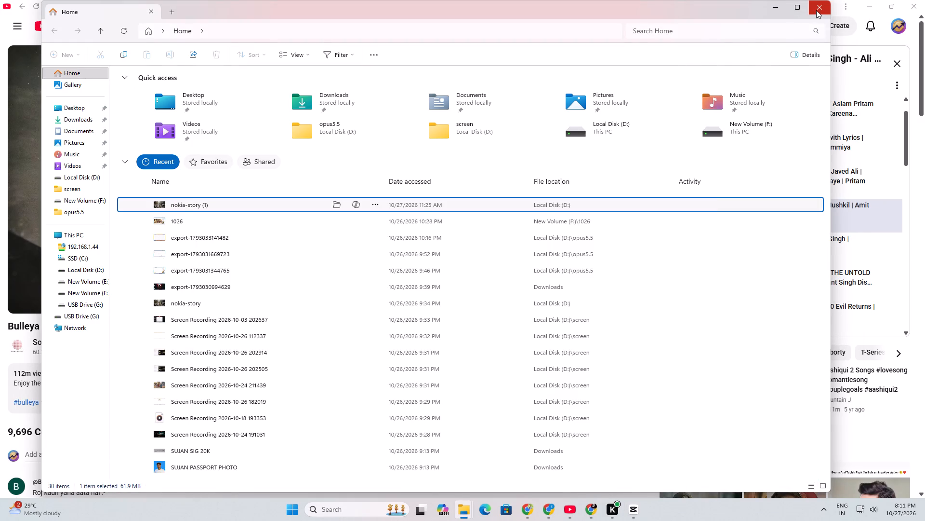
pyautogui.click(816, 10)
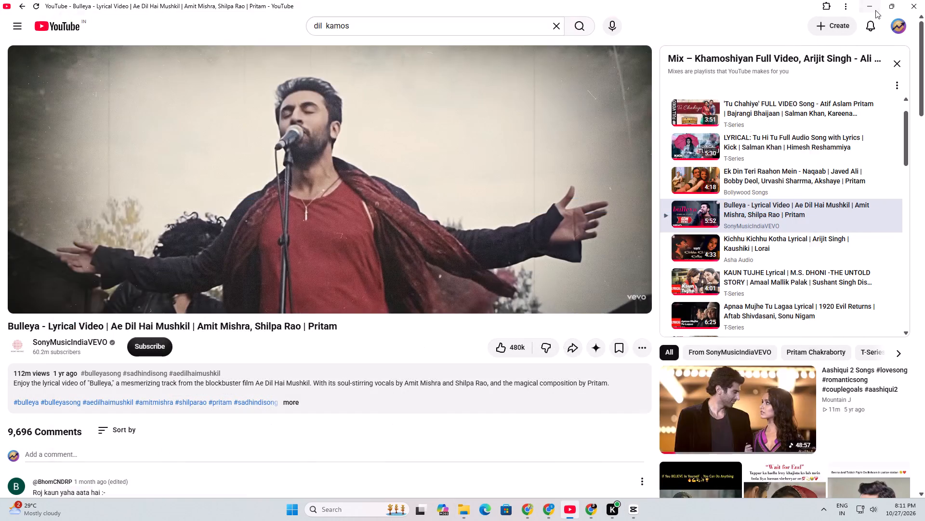
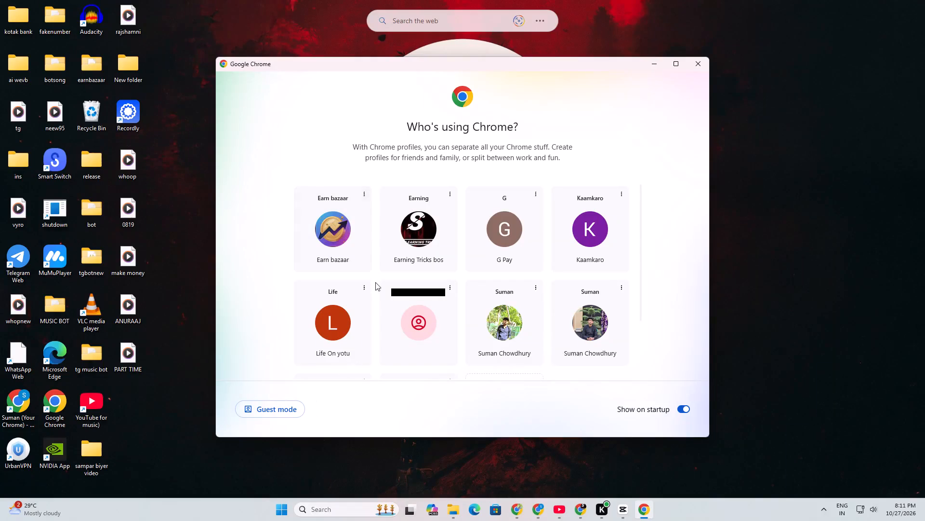
# Open a Chrome window with the Kaamkaro profile.
pyautogui.scroll(-1, 368, 278)
pyautogui.scroll(1, 583, 317)
pyautogui.click(586, 253)
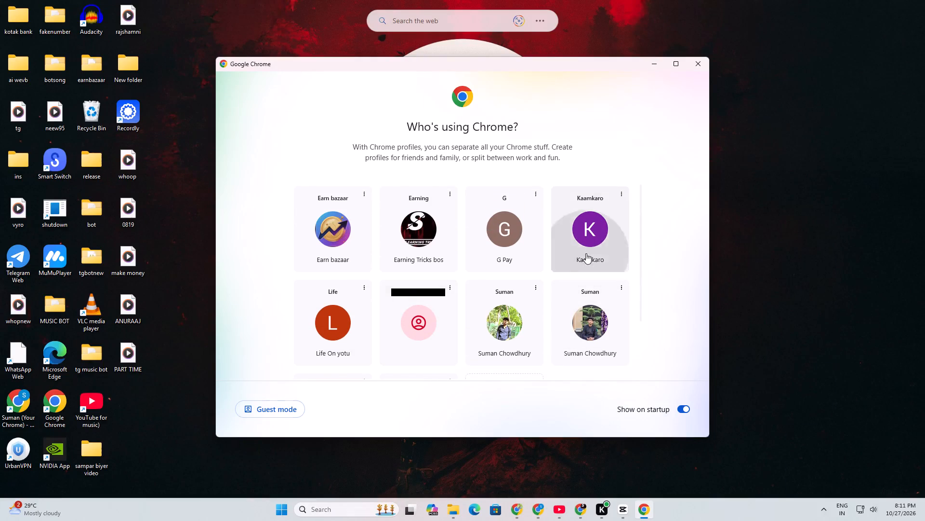
pyautogui.click(727, 294)
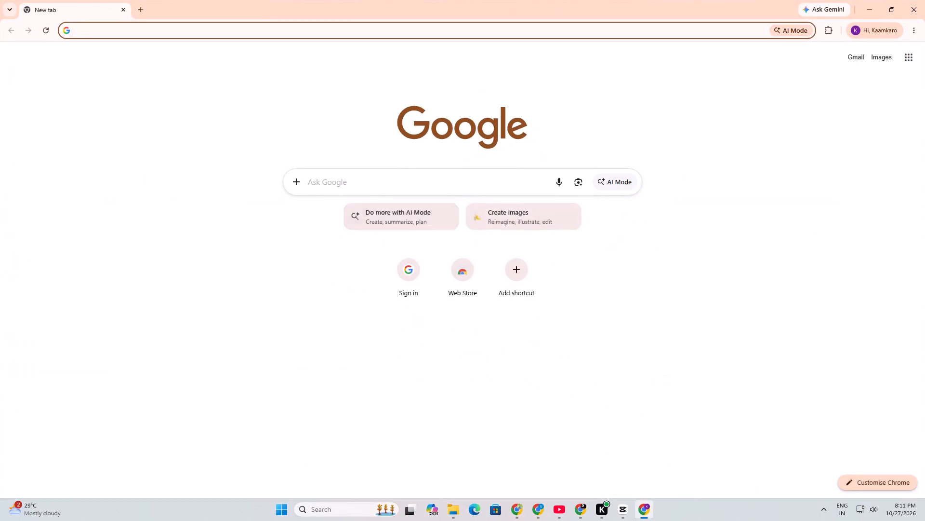
# Search Google for "yt studio" and open the YouTube Studio site from the results.
pyautogui.click(376, 170)
pyautogui.click(337, 230)
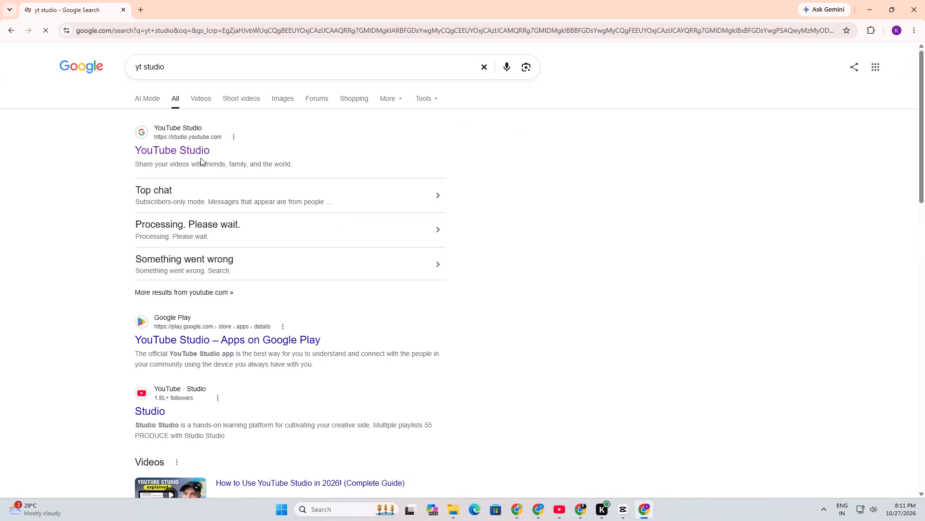
pyautogui.click(200, 147)
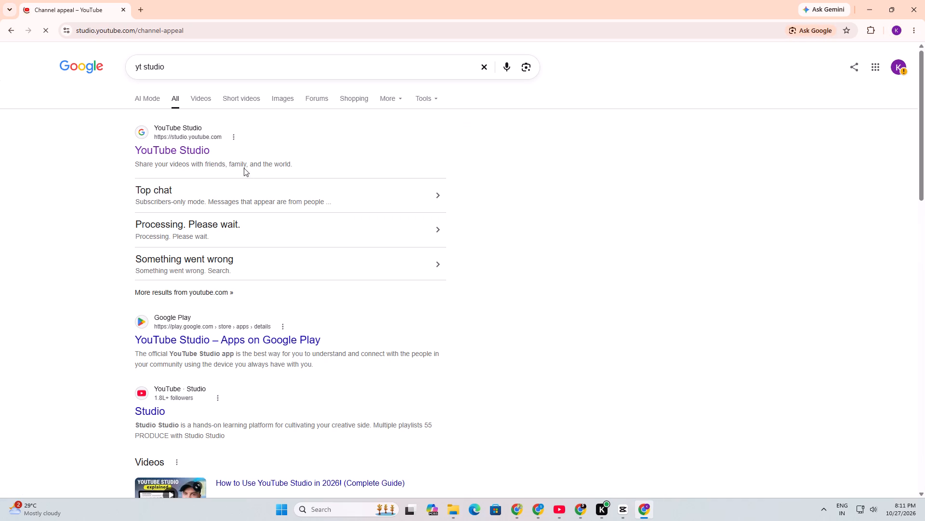
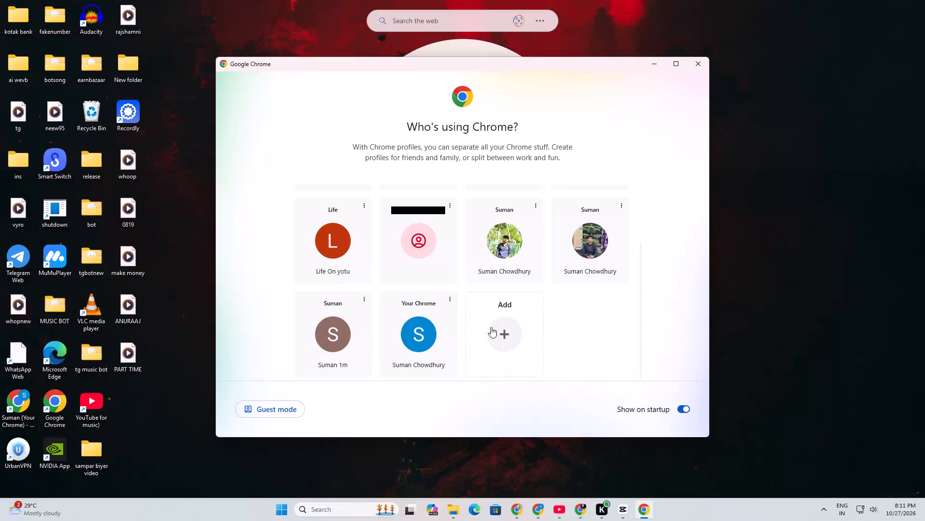
# Open a maximised Chrome window with the G Pay profile.
pyautogui.scroll(1, 530, 330)
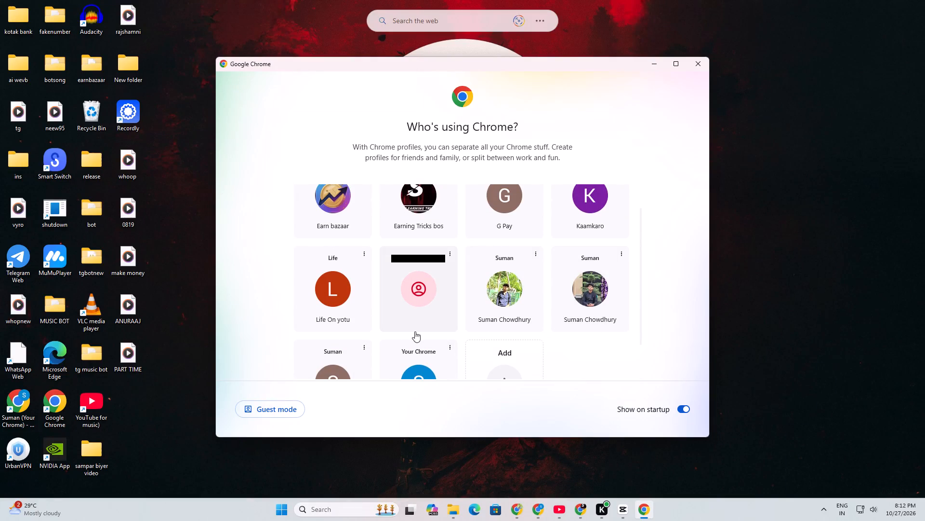
pyautogui.scroll(3, 594, 260)
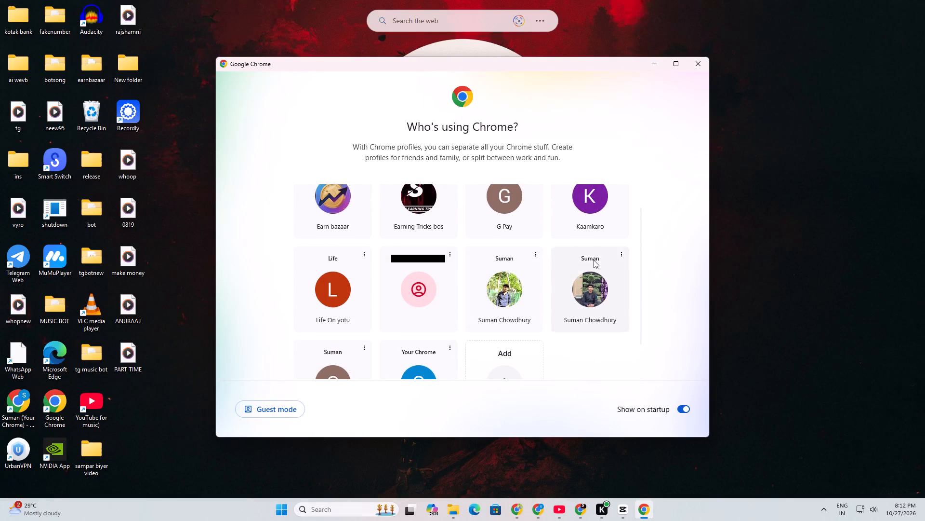
pyautogui.click(512, 261)
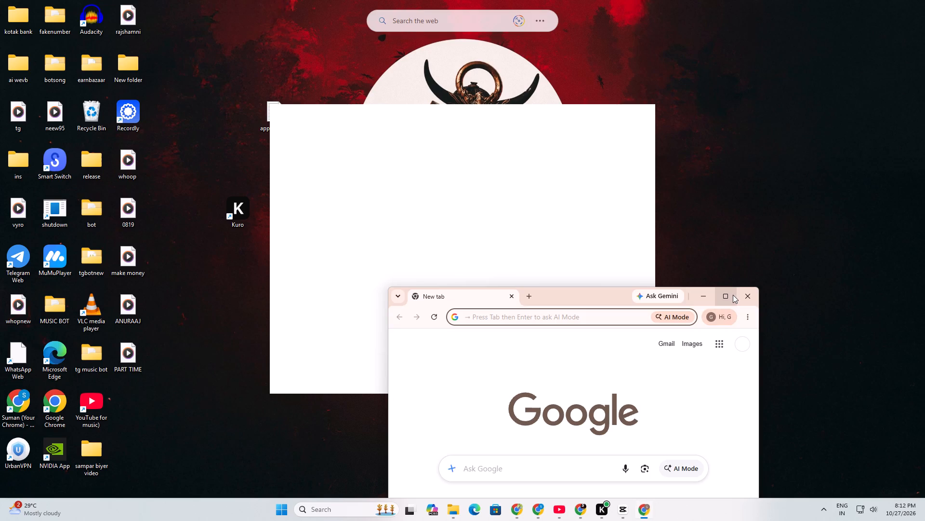
pyautogui.click(733, 295)
# Search Google for "yt studio" and open the YouTube Studio site from the results.
pyautogui.click(369, 174)
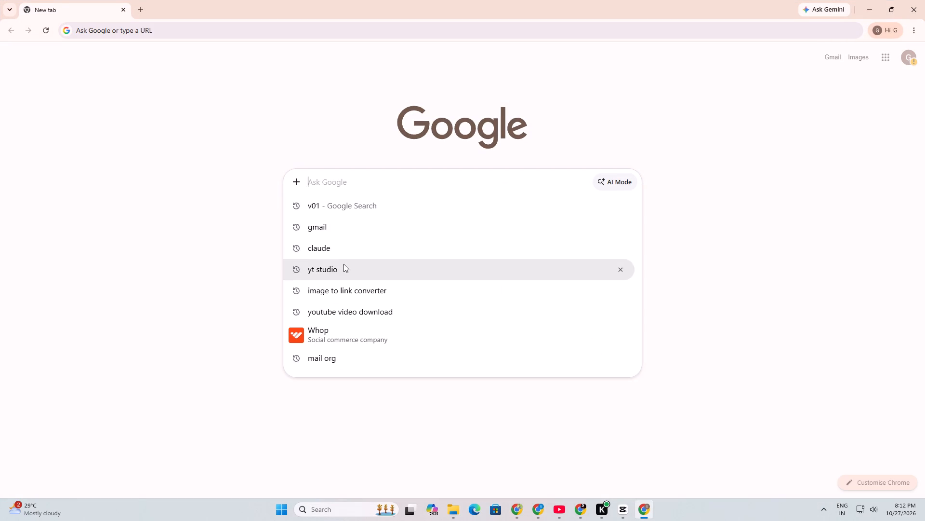
pyautogui.click(344, 264)
pyautogui.click(192, 147)
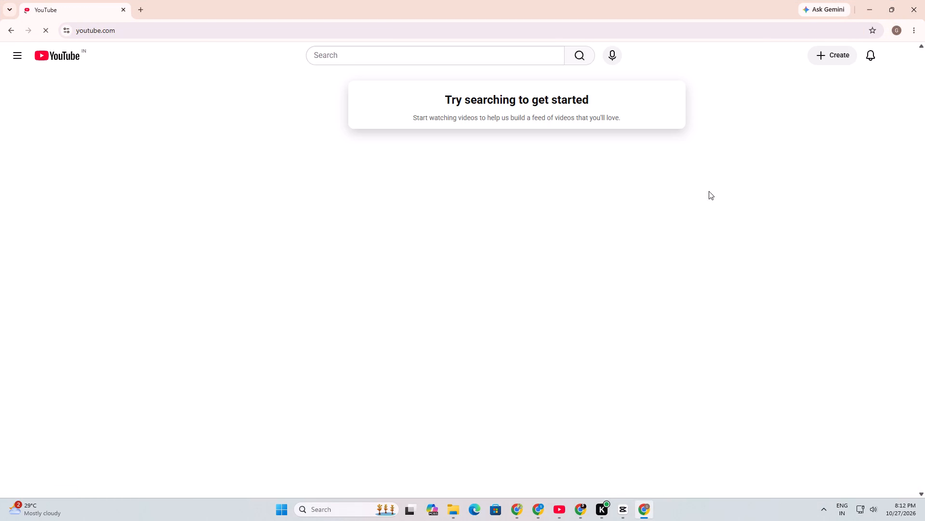
pyautogui.click(901, 52)
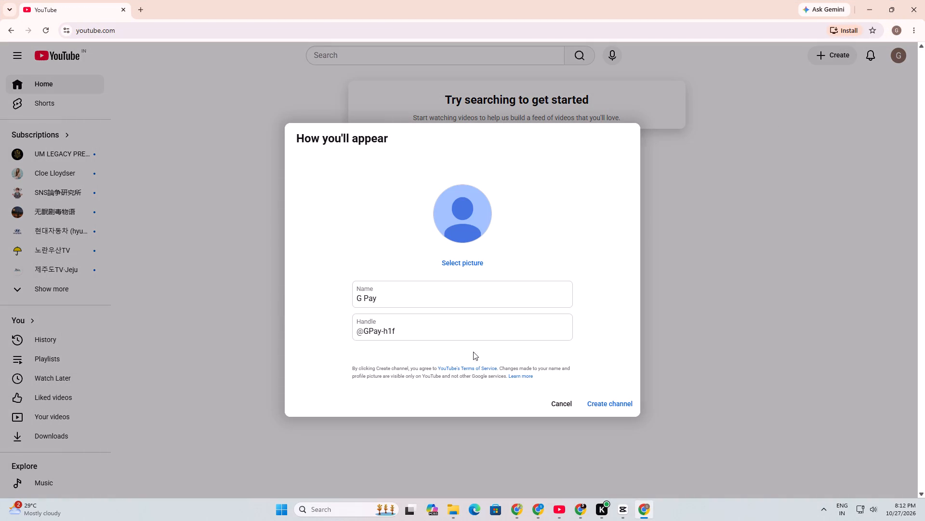
# Clear the prefilled name of the new YouTube channel.
pyautogui.moveTo(409, 304); pyautogui.dragTo(315, 299)
pyautogui.press('BackSpace')
pyautogui.press('BackSpace')
pyautogui.press('BackSpace')
pyautogui.press('BackSpace')
pyautogui.press('BackSpace')
pyautogui.press('BackSpace')
pyautogui.press('BackSpace')
pyautogui.press('BackSpace')
pyautogui.press('BackSpace')
pyautogui.press('BackSpace')
pyautogui.press('BackSpace')
pyautogui.press('BackSpace')
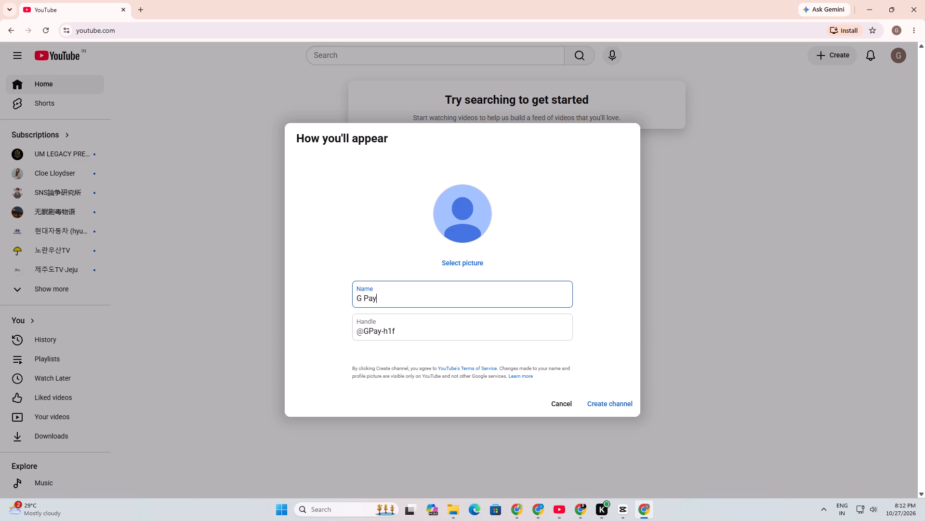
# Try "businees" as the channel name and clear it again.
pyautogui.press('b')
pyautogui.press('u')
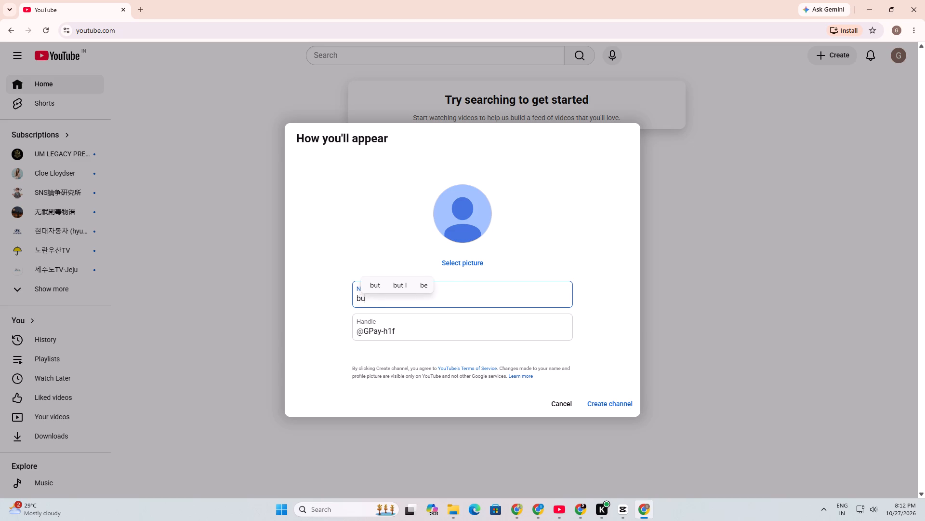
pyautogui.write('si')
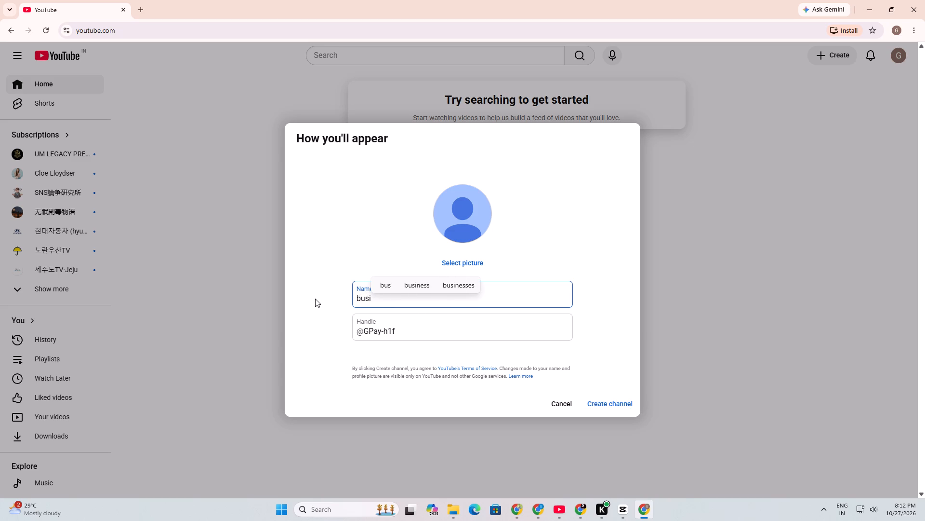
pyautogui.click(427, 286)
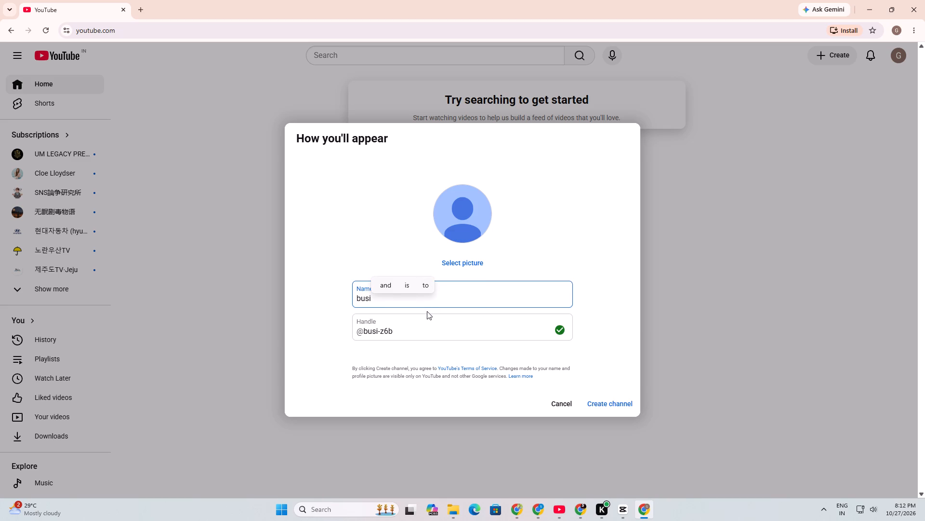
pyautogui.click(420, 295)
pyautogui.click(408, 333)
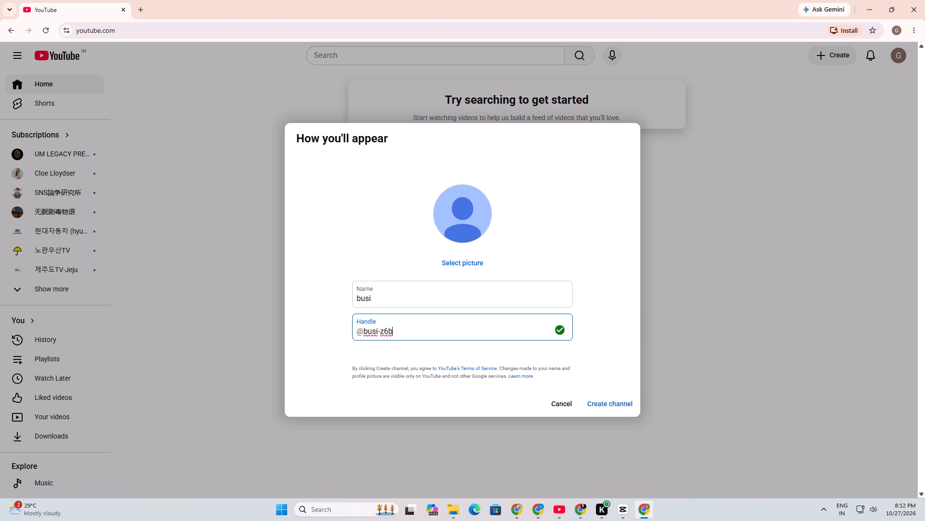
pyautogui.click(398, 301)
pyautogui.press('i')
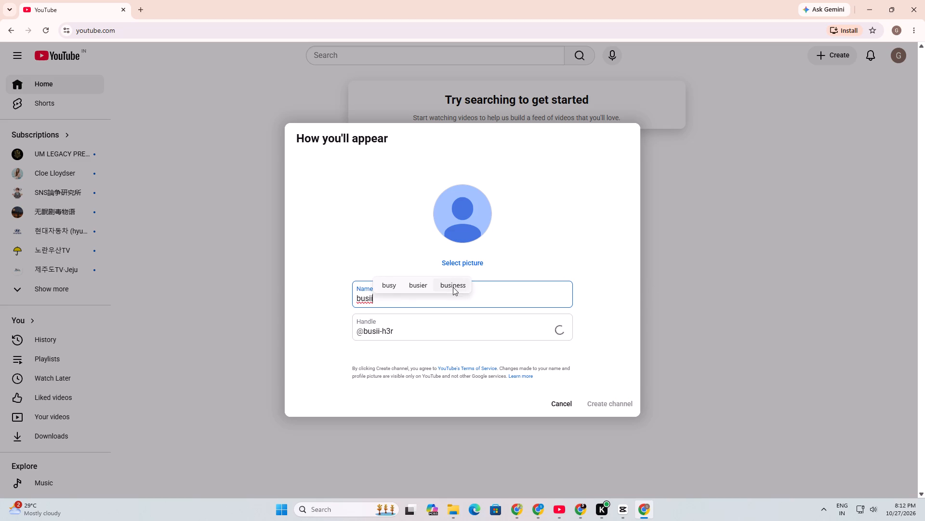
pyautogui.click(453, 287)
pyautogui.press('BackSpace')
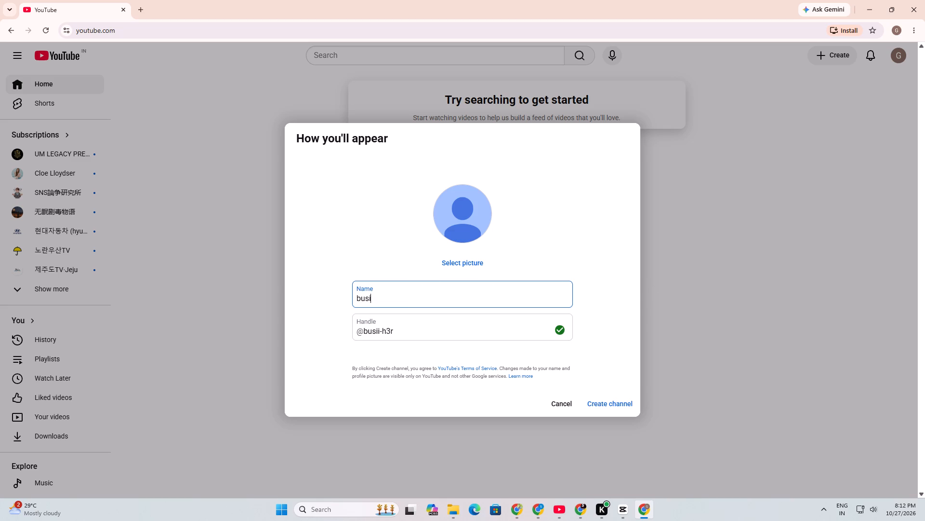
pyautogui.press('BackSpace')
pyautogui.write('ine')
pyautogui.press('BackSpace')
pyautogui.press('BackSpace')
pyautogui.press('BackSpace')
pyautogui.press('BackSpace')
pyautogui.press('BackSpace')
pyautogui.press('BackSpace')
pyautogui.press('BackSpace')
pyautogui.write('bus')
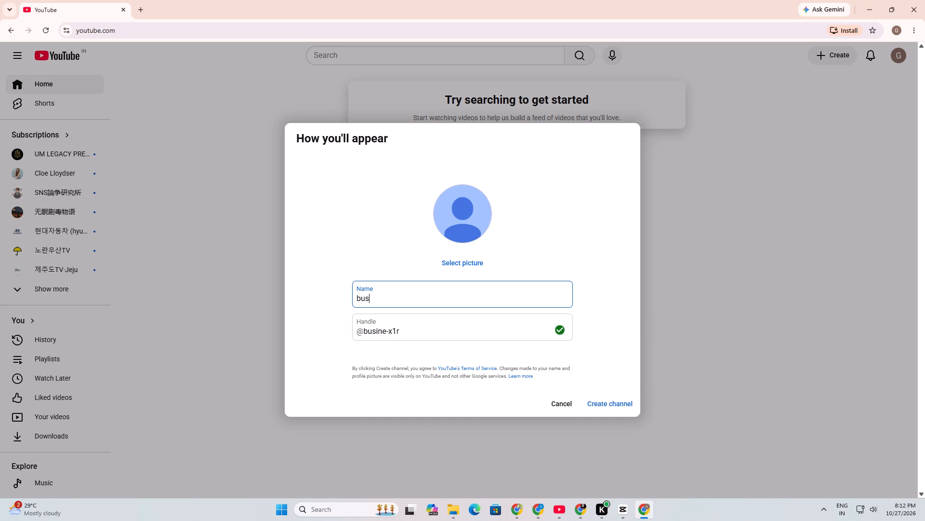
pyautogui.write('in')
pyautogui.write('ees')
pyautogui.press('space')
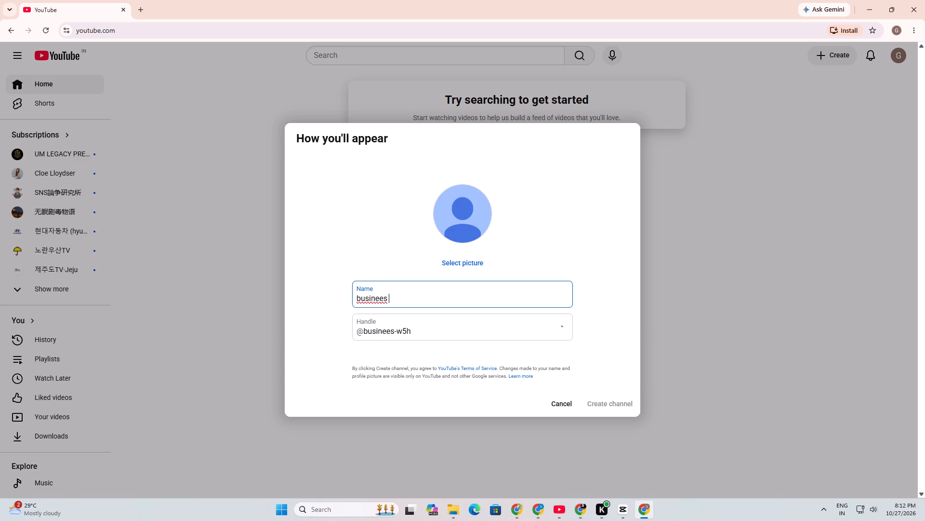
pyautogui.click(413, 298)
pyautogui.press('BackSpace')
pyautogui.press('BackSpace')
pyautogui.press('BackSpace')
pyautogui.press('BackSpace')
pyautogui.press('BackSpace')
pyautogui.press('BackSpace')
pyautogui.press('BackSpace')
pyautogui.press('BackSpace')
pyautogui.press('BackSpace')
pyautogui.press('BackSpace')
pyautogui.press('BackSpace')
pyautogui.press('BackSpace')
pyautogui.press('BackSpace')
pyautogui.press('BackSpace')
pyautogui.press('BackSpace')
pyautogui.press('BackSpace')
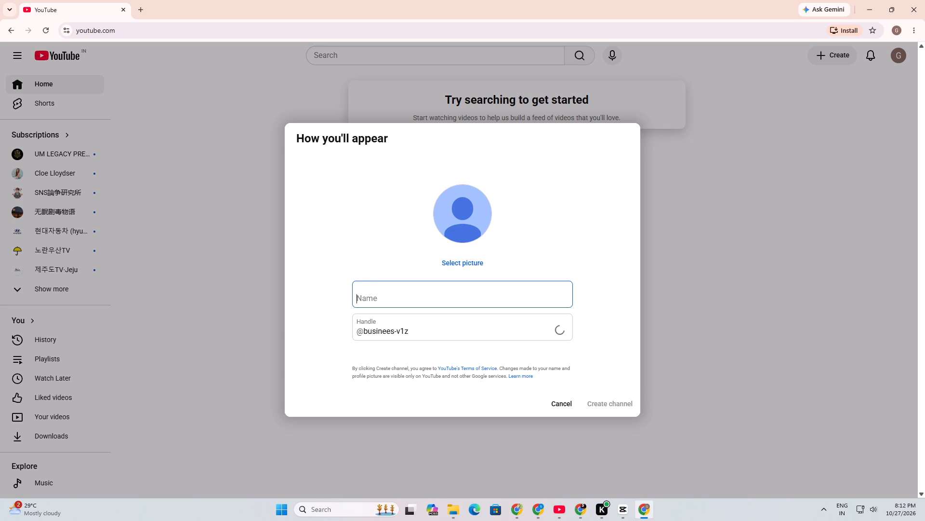
# Name the channel "the mind king" and create it.
pyautogui.write('the mind king')
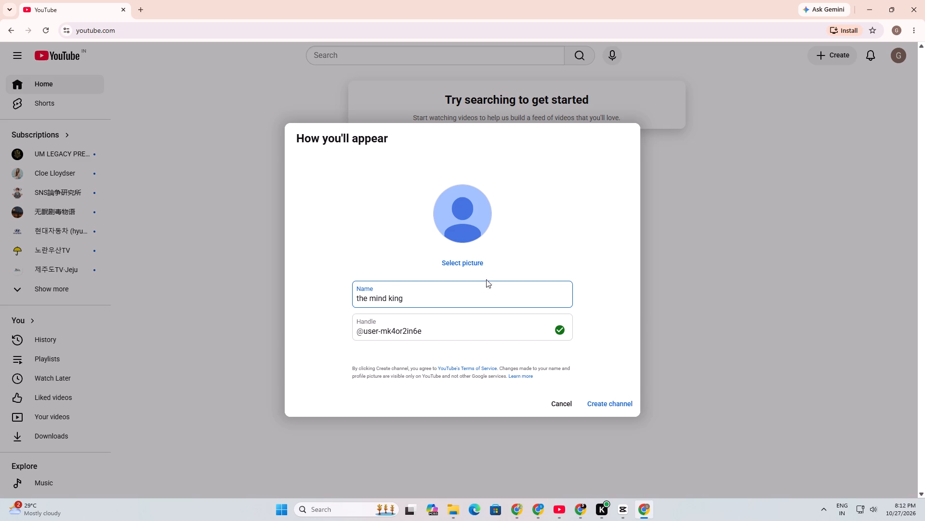
pyautogui.click(617, 402)
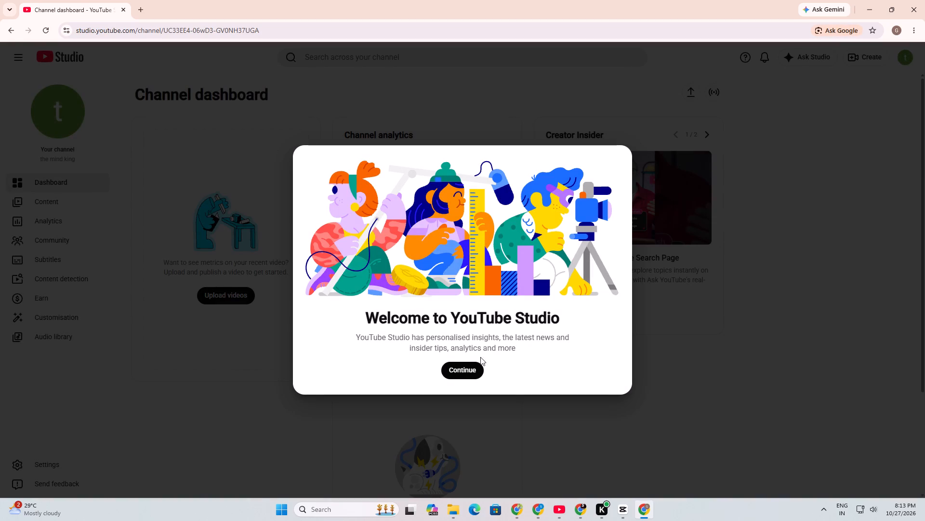
# Dismiss the YouTube Studio welcome and upload the video 1027.mp4 from the 1027 folder on drive F.
pyautogui.click(463, 366)
pyautogui.click(219, 290)
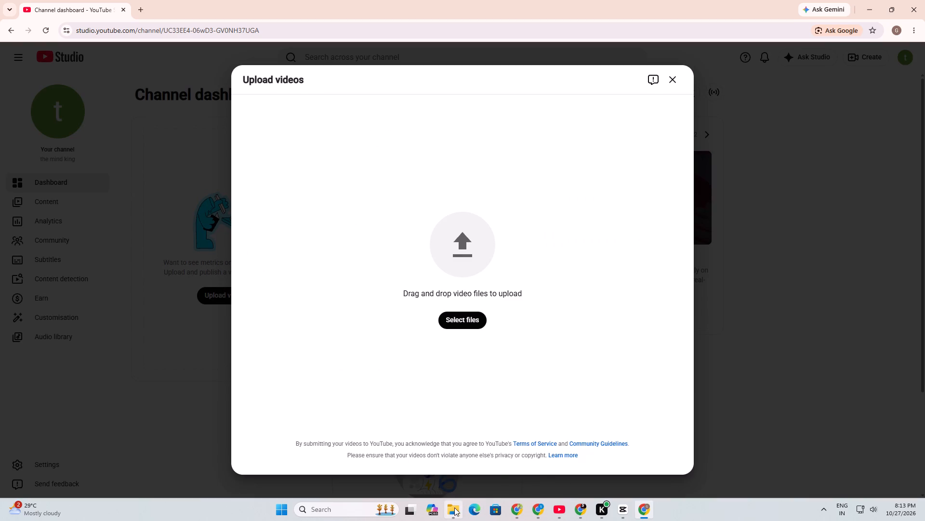
pyautogui.moveTo(487, 474); pyautogui.dragTo(487, 467)
pyautogui.moveTo(161, 98); pyautogui.dragTo(635, 490)
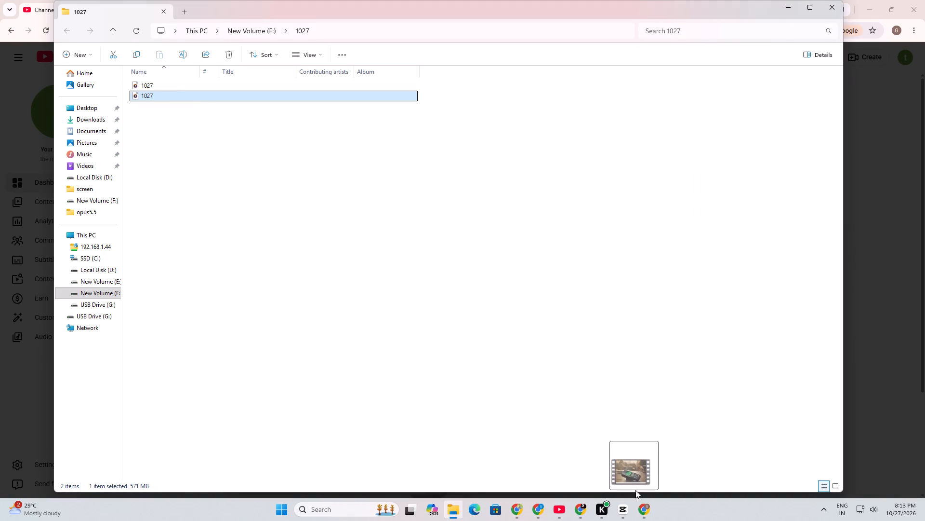
pyautogui.moveTo(635, 490); pyautogui.dragTo(449, 258)
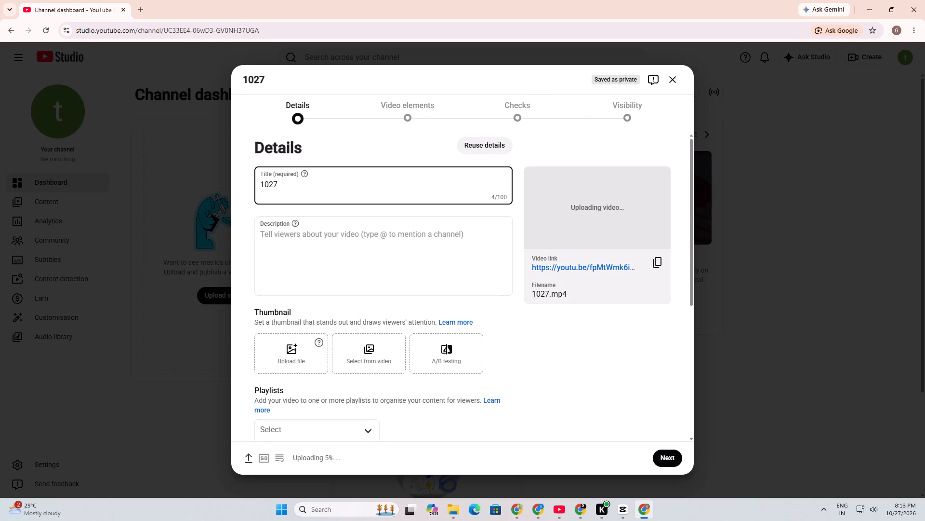
# Set both the video's title and description to "NOKIA KAISE HAAR GAYA? 😱Nokia Kaise Peeche Reh Gaya?".
pyautogui.moveTo(301, 183); pyautogui.dragTo(252, 190)
pyautogui.press('BackSpace')
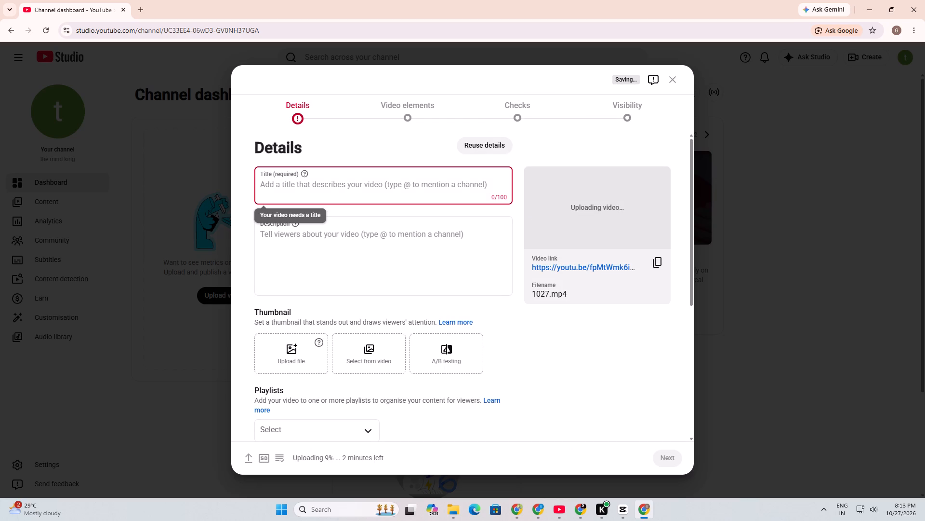
pyautogui.hotkey('ctrl', 'v')
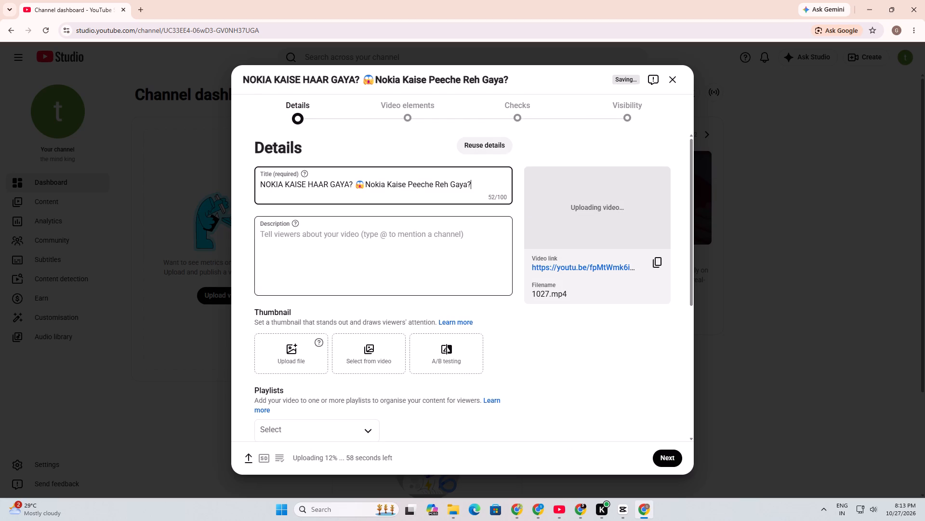
pyautogui.click(323, 251)
pyautogui.rightClick(323, 251)
pyautogui.click(351, 360)
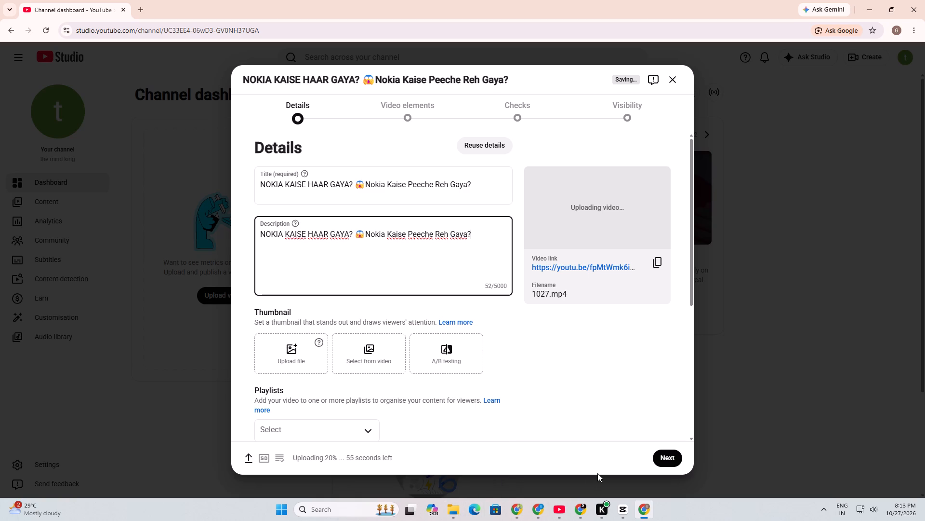
# Try to add the downloaded "Nokia's Rise and Fall (1)" image from the other Chrome window as the video's thumbnail.
pyautogui.click(583, 511)
pyautogui.click(867, 28)
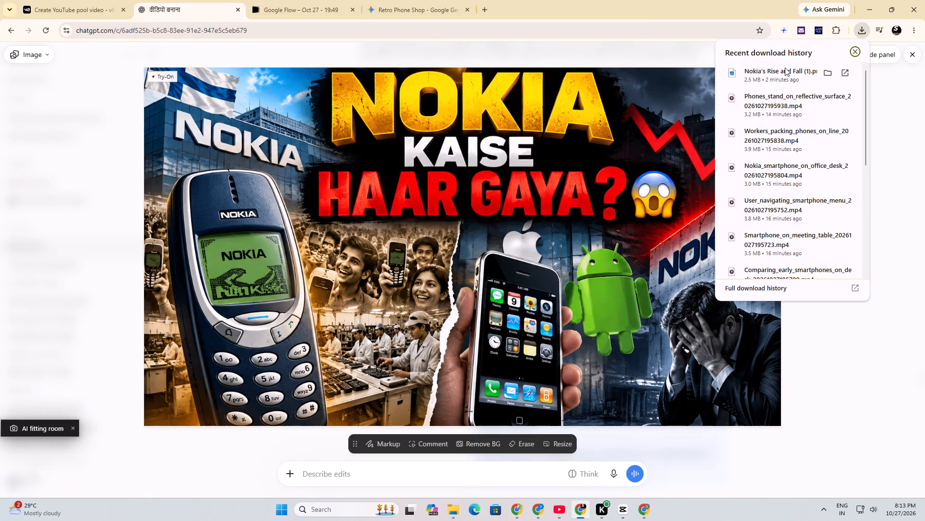
pyautogui.moveTo(777, 73); pyautogui.dragTo(281, 376)
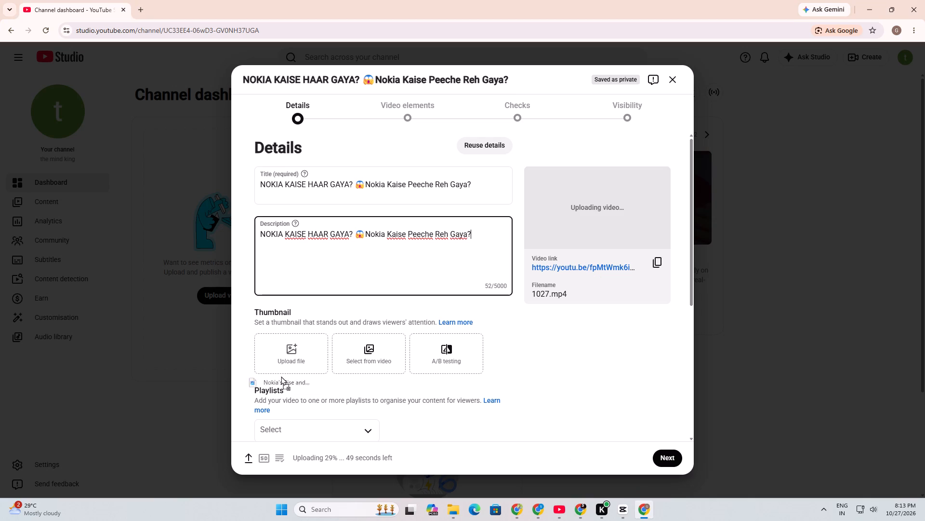
pyautogui.moveTo(281, 376); pyautogui.dragTo(286, 344)
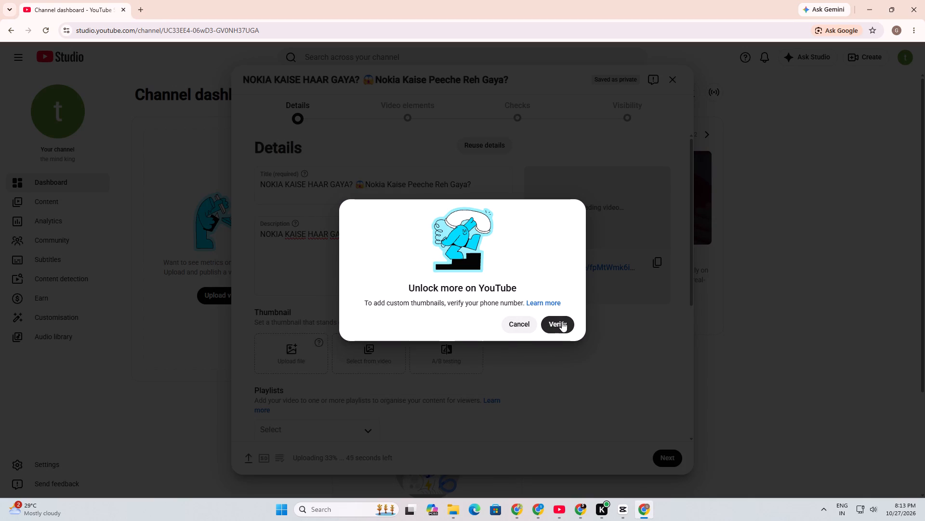
# Start the phone verification required for custom thumbnails.
pyautogui.click(562, 321)
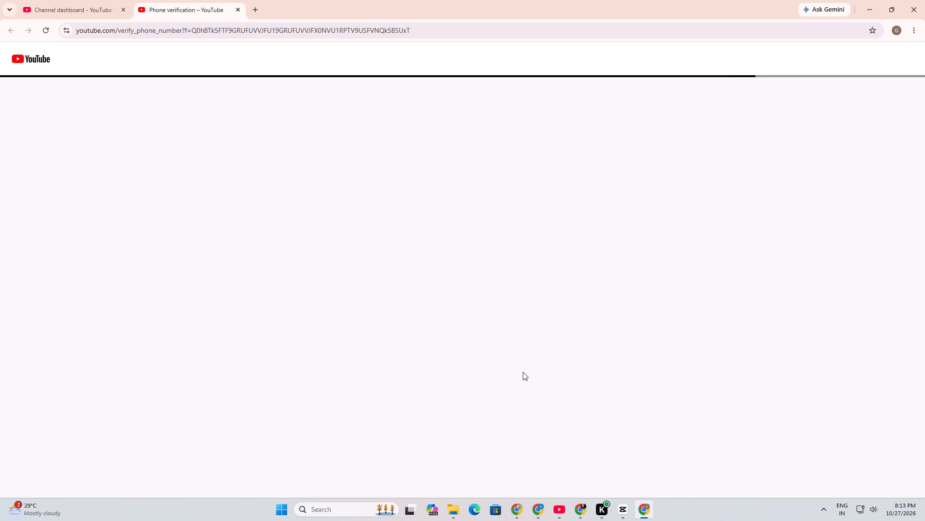
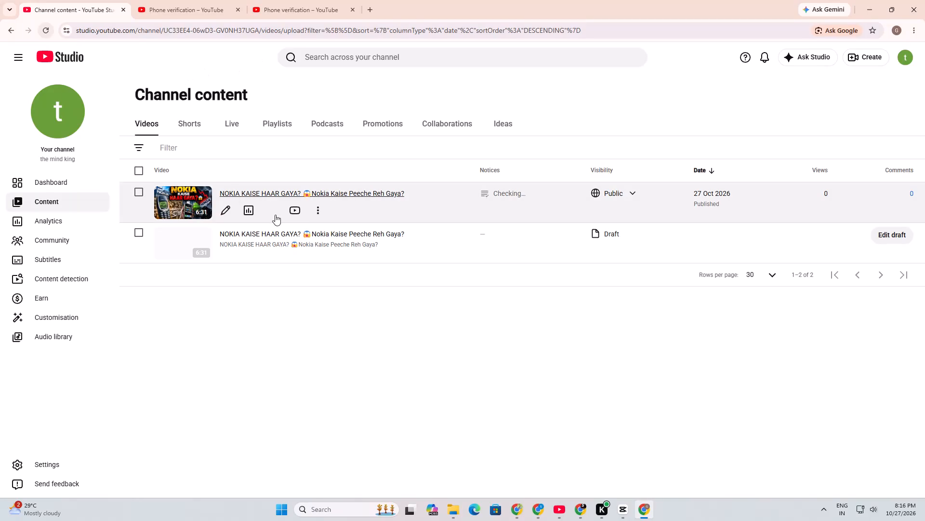
# Open the published Nokia video's watch page from Channel content and expand its description.
pyautogui.click(293, 209)
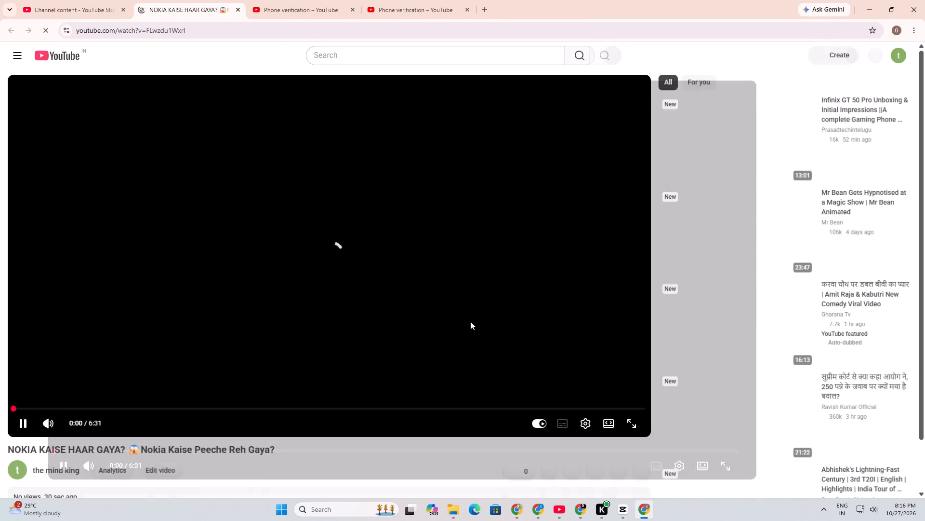
pyautogui.scroll(3, 873, 513)
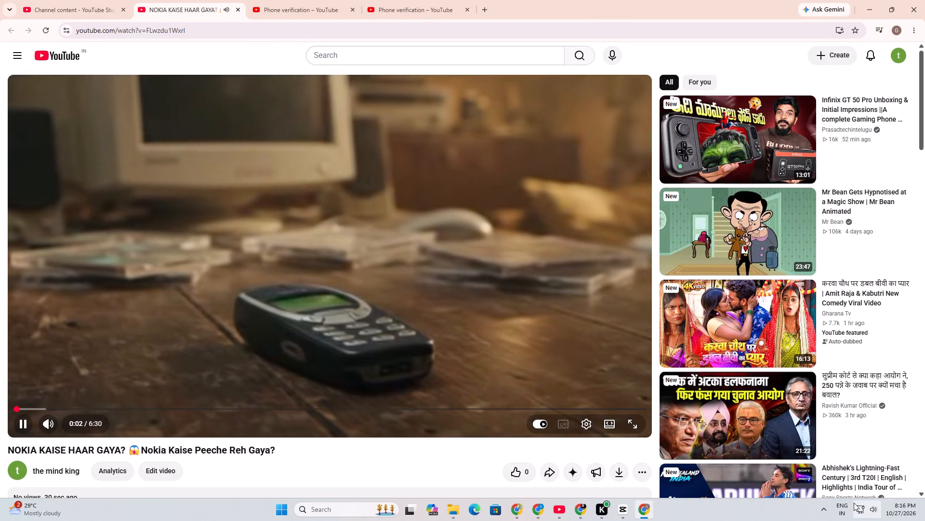
pyautogui.scroll(-2, 436, 378)
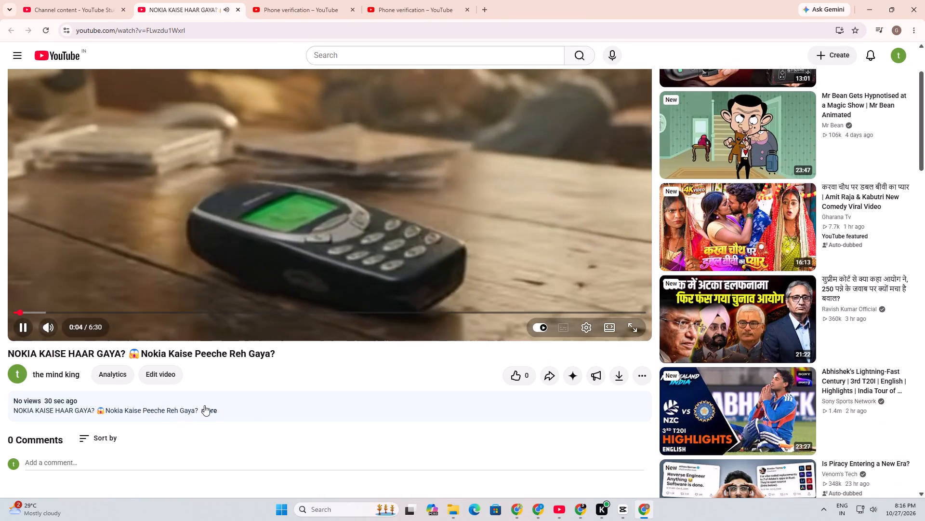
pyautogui.click(203, 405)
pyautogui.scroll(4, 264, 413)
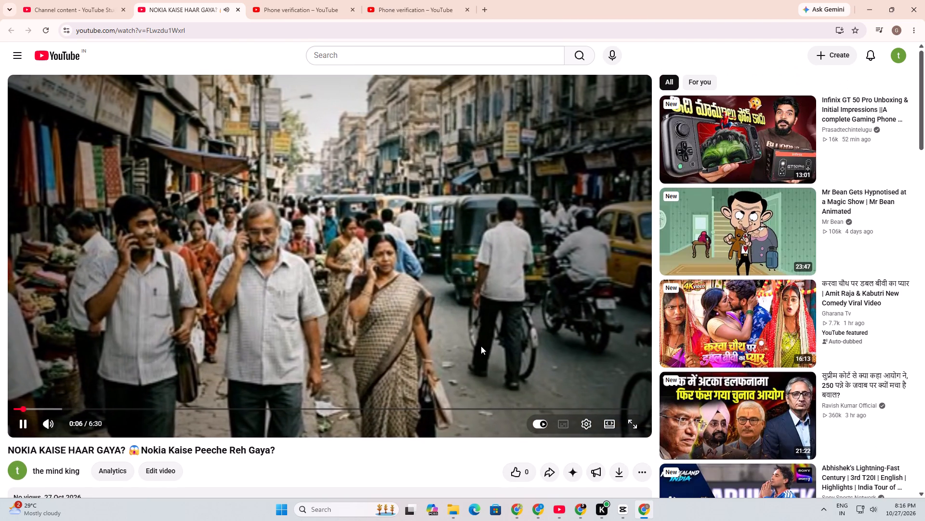
# Set the Nokia video's playback quality to 1080p HD.
pyautogui.click(586, 421)
pyautogui.click(599, 398)
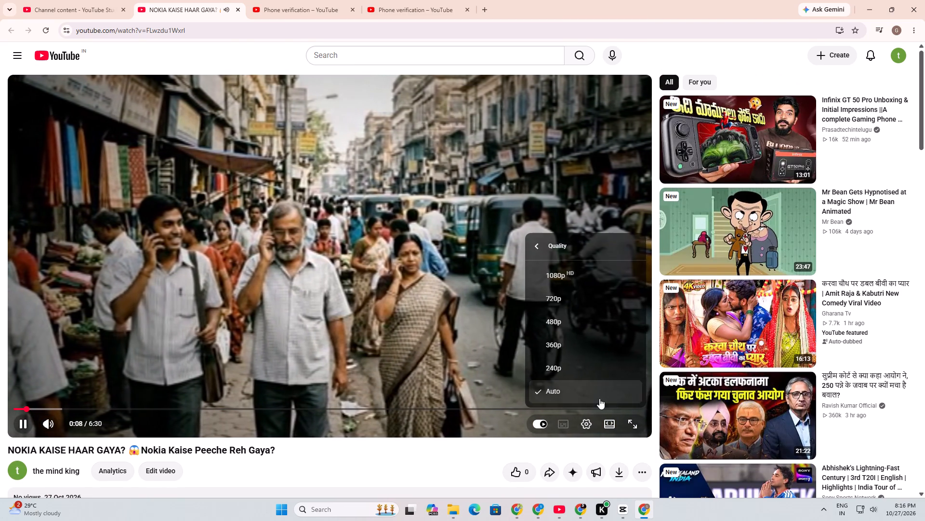
pyautogui.click(580, 287)
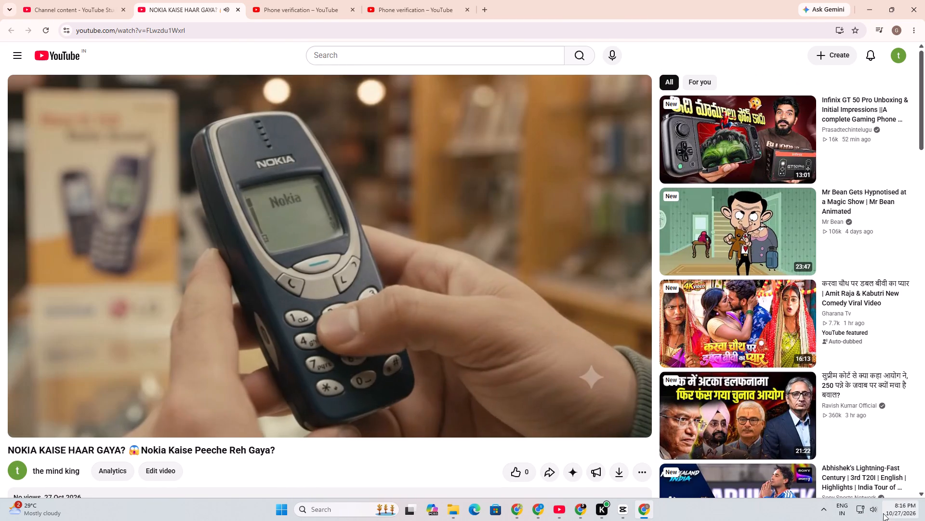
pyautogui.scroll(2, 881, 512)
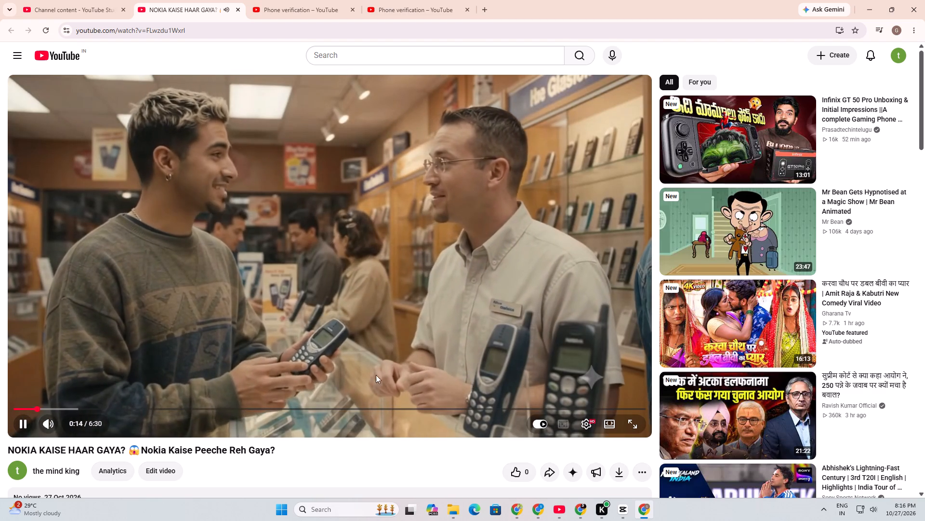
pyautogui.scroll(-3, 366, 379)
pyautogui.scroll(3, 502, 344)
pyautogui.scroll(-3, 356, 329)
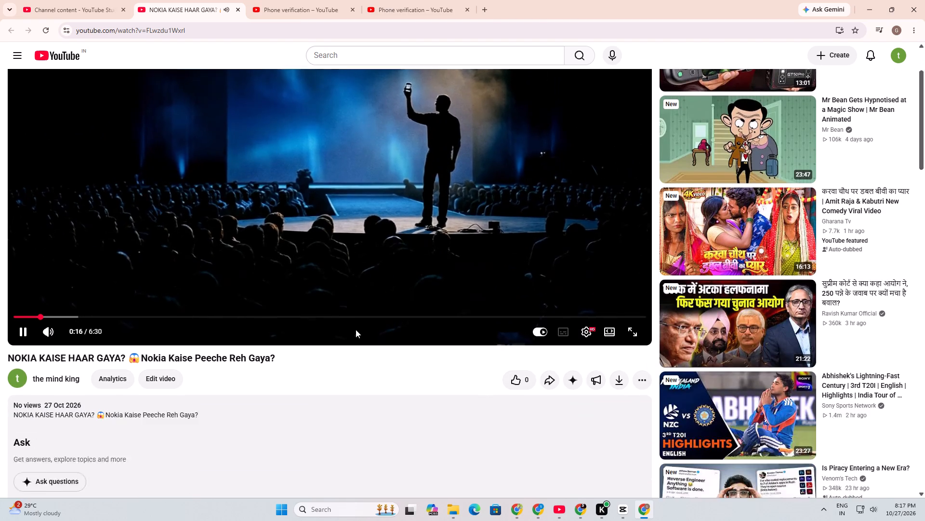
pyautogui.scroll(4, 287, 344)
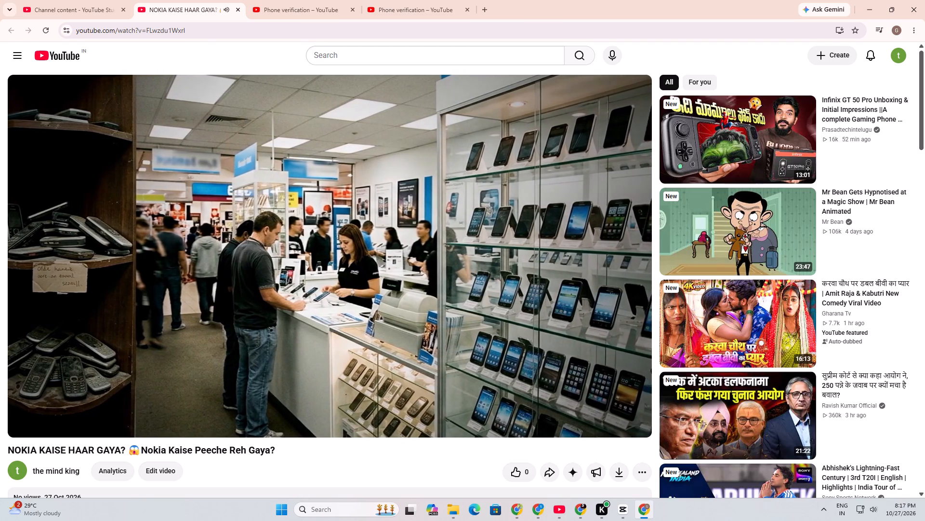
# Copy the Nokia video's share link from its watch page.
pyautogui.click(546, 470)
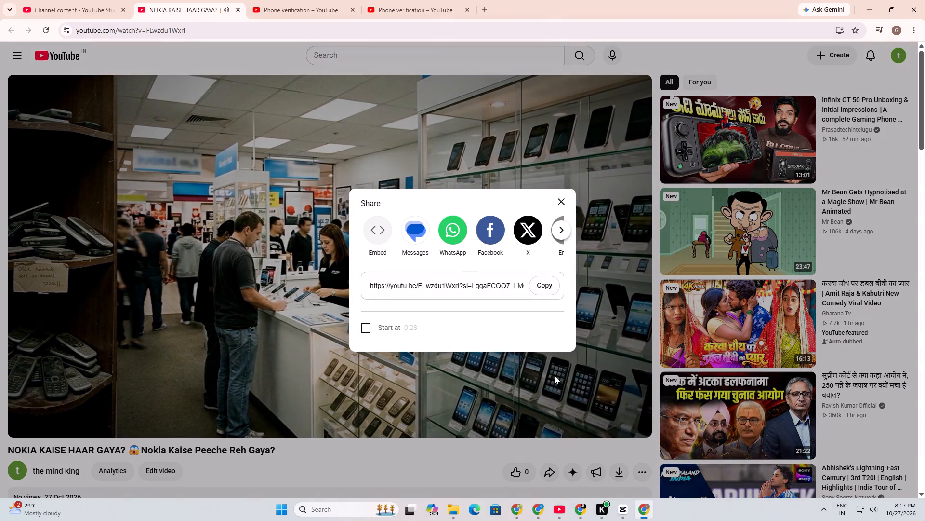
pyautogui.click(546, 290)
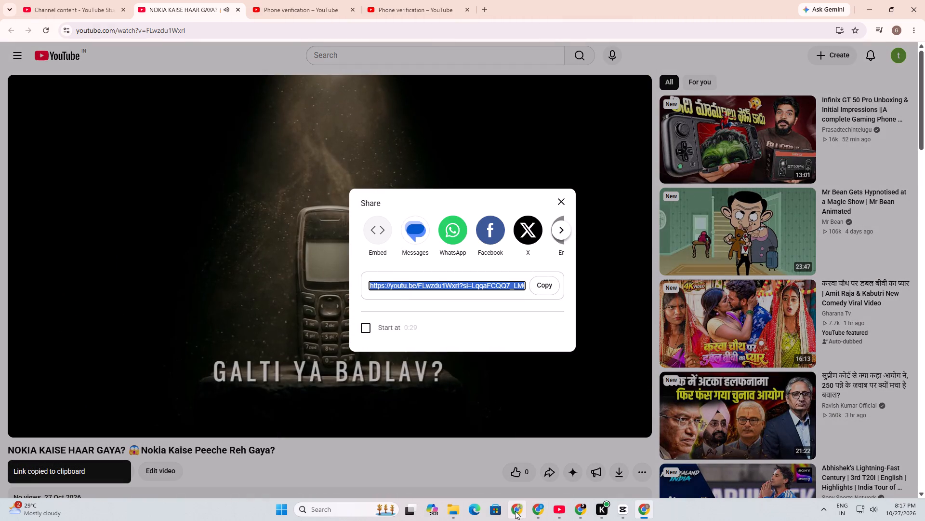
# Switch to the other Chrome window and bring up the Claude AI video's Video details page.
pyautogui.click(515, 511)
pyautogui.click(96, 0)
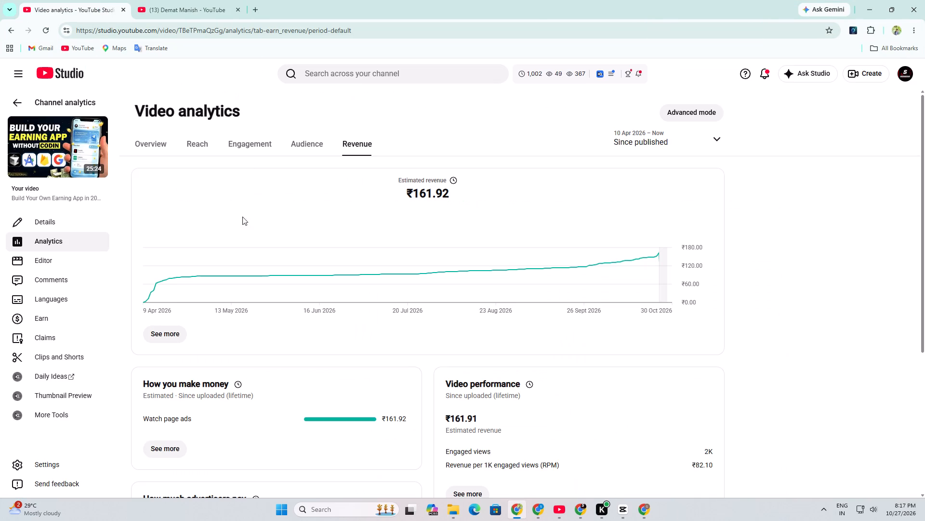
# Leave the current video's analytics and open the latest Claude AI video's details page from the channel dashboard.
pyautogui.click(18, 101)
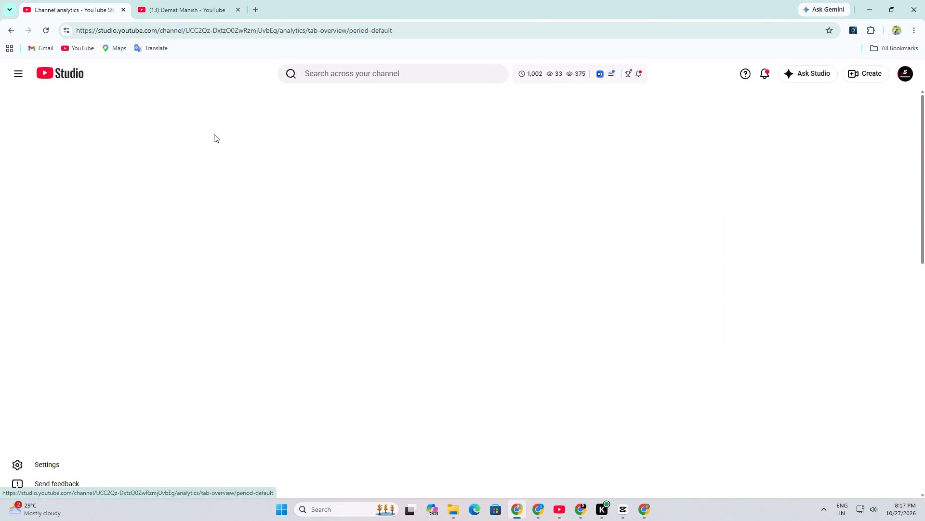
pyautogui.click(76, 197)
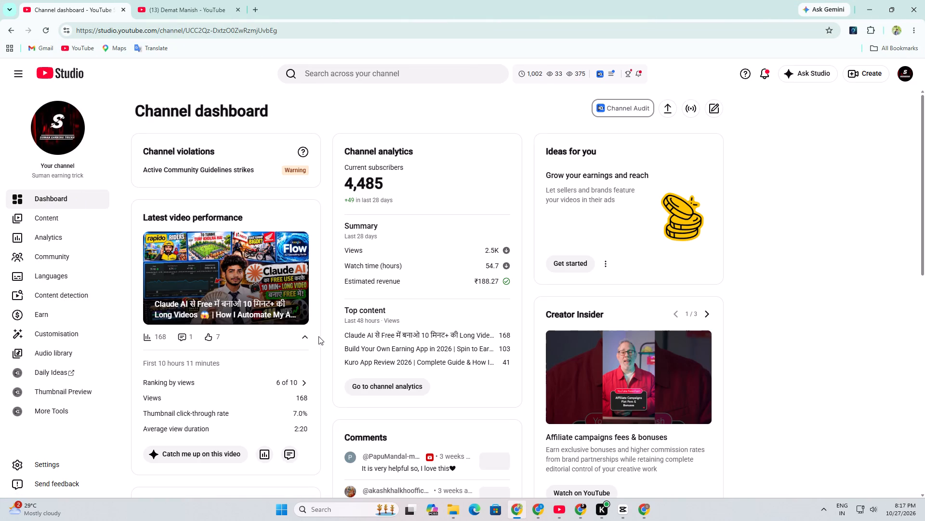
pyautogui.click(264, 448)
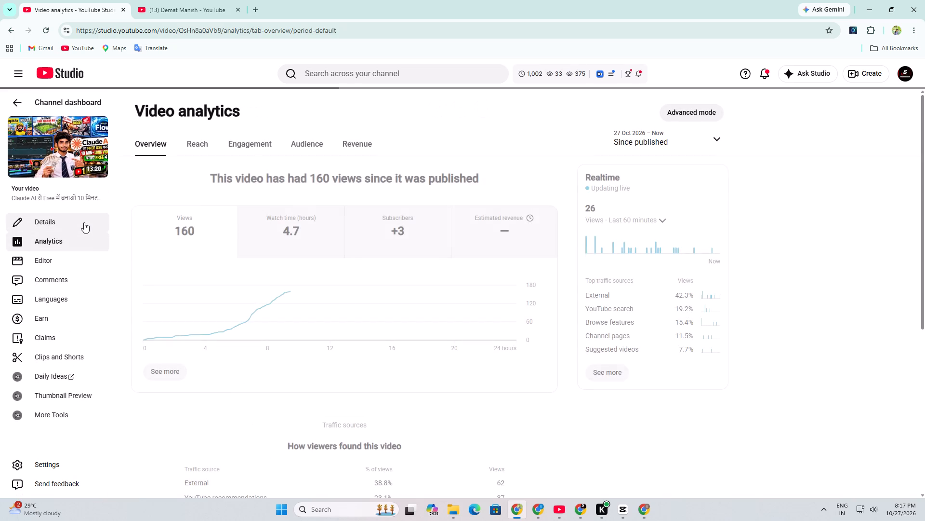
pyautogui.click(81, 223)
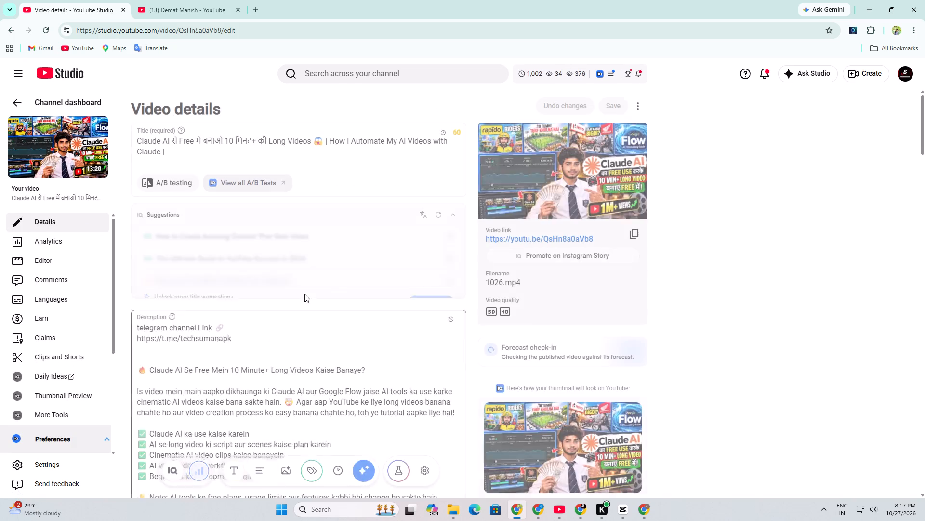
# Add a "video link" line below the Telegram link in the description, paste the copied Nokia video link beneath it, and save.
pyautogui.scroll(-1, 300, 339)
pyautogui.click(218, 328)
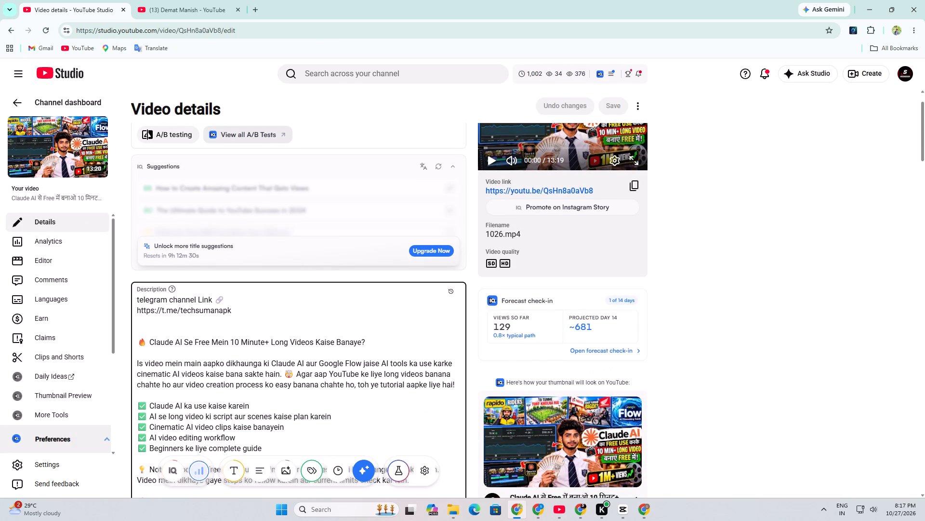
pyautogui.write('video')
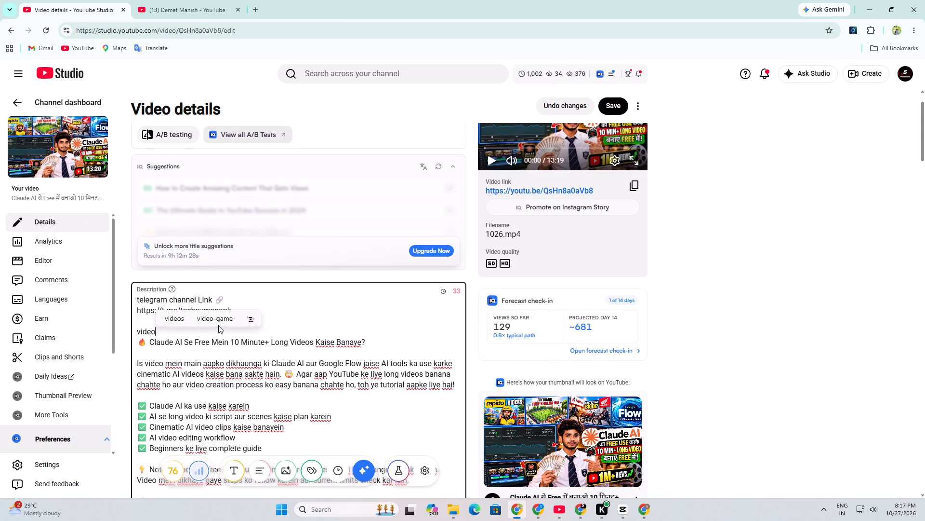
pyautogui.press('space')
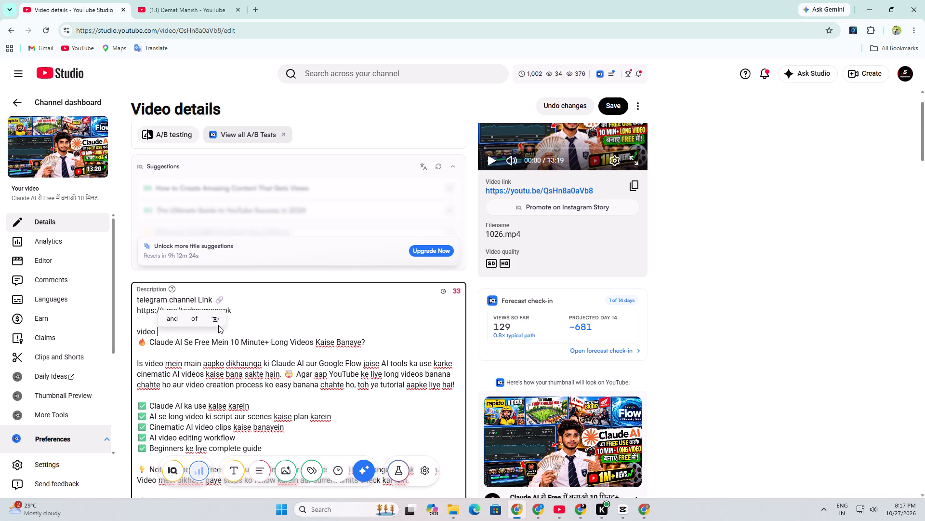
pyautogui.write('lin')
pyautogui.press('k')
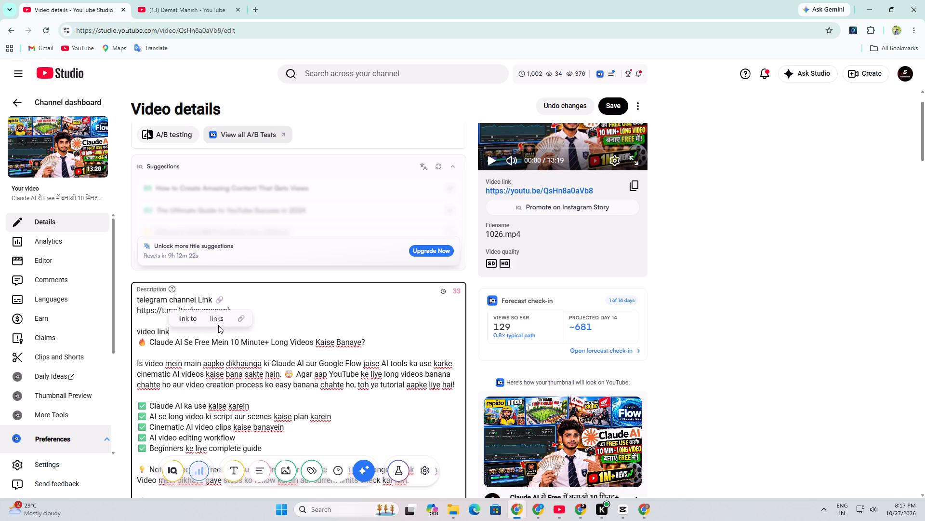
pyautogui.click(186, 320)
pyautogui.press('BackSpace')
pyautogui.press('BackSpace')
pyautogui.press('BackSpace')
pyautogui.press('Return')
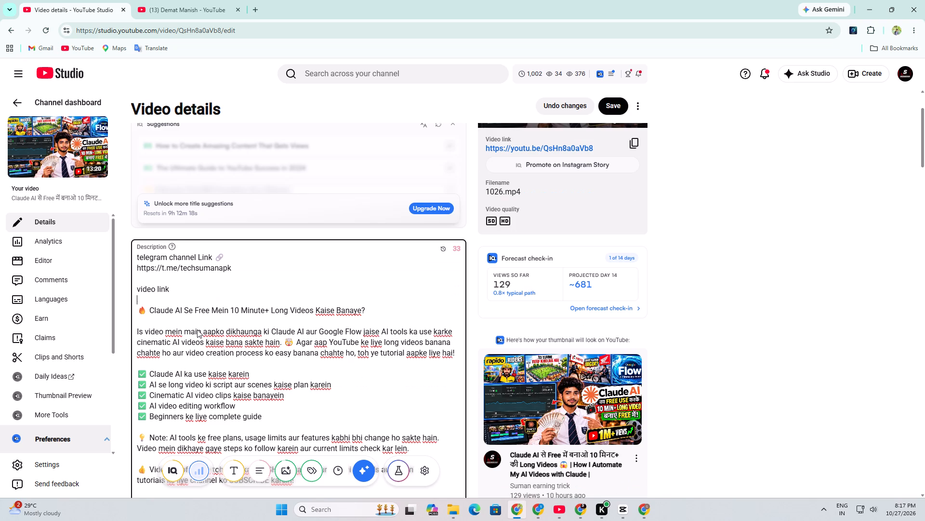
pyautogui.hotkey('ctrl', 'v')
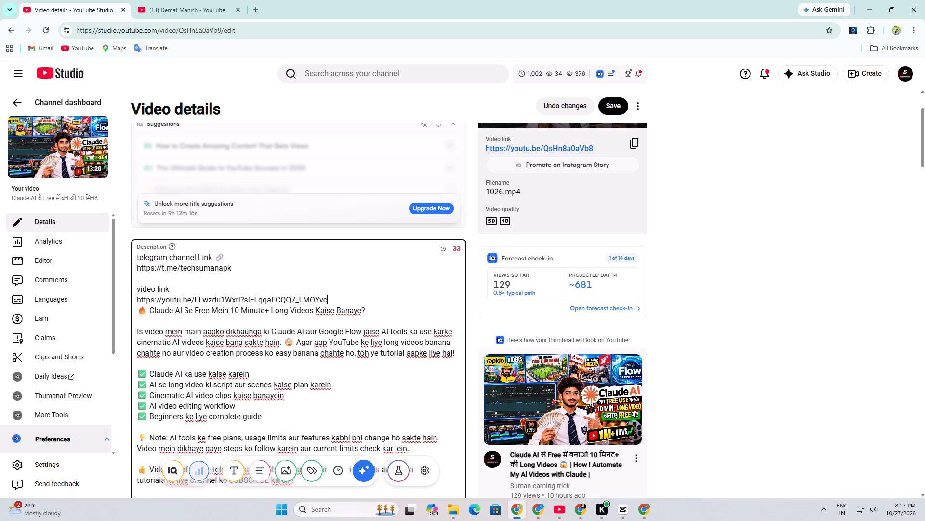
pyautogui.click(619, 101)
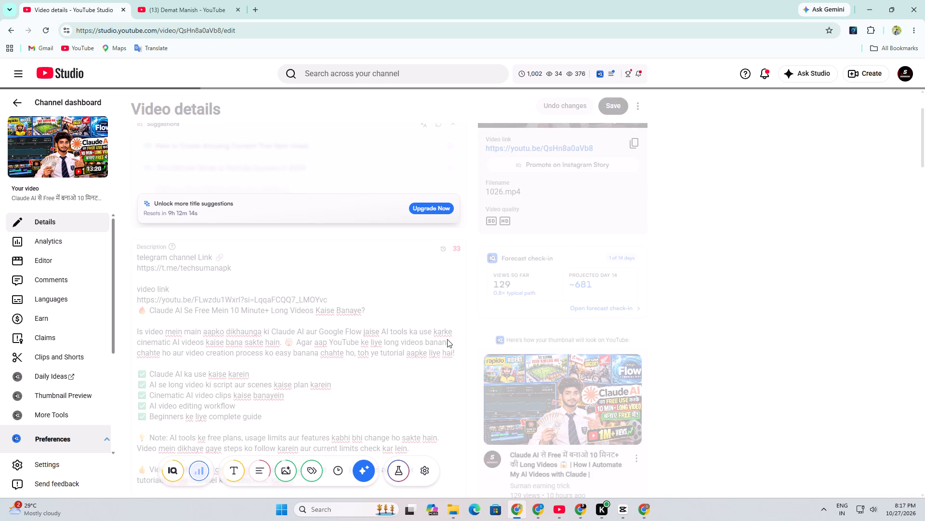
# Review the Claude AI video's full description, from the Telegram and video links down to the closing workflow text.
pyautogui.scroll(-7, 405, 359)
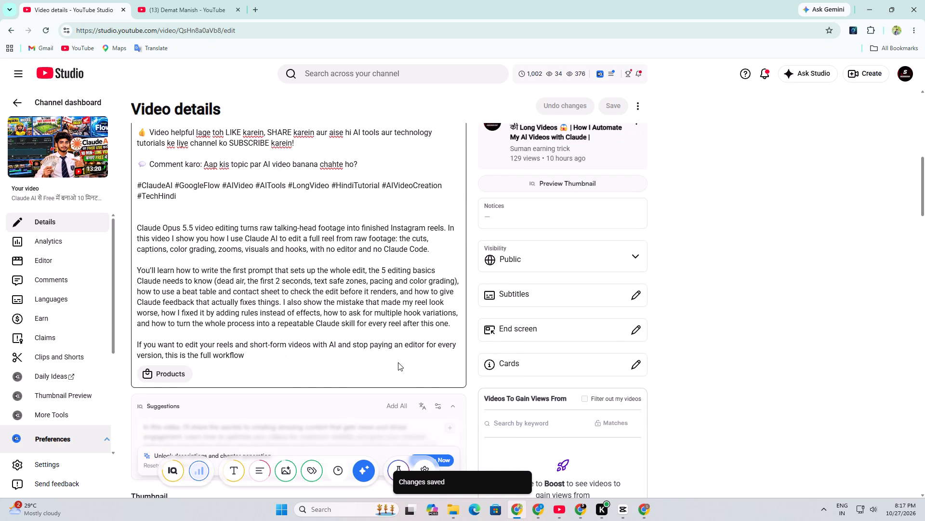
pyautogui.click(300, 365)
pyautogui.click(337, 353)
pyautogui.scroll(6, 342, 339)
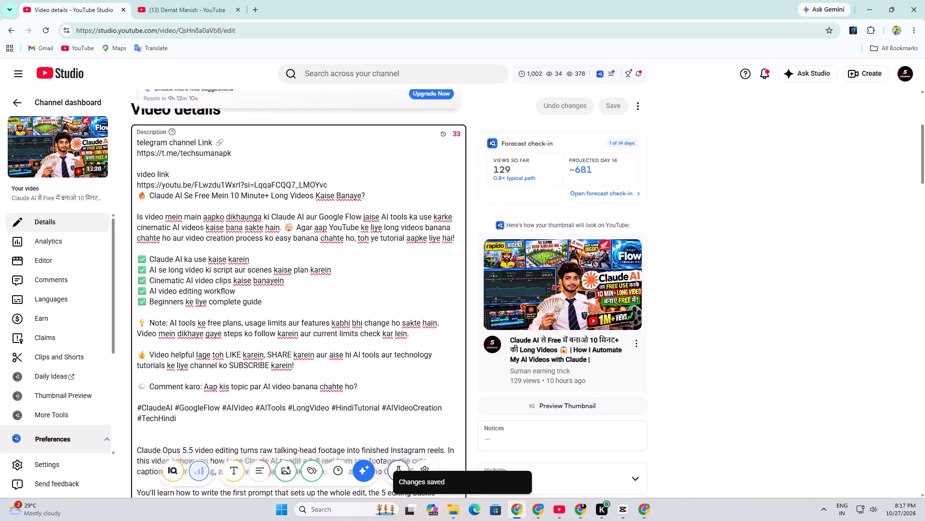
pyautogui.scroll(-6, 219, 304)
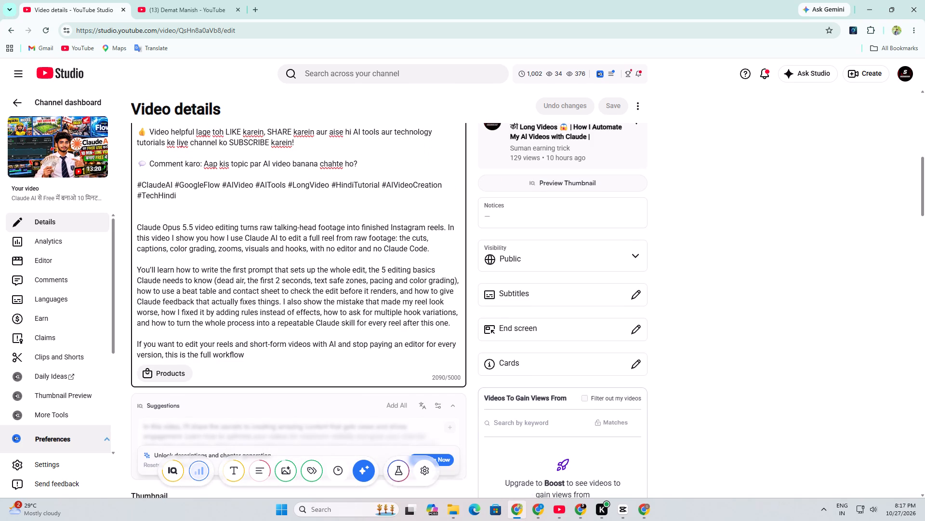
pyautogui.scroll(4, 310, 350)
pyautogui.click(256, 342)
pyautogui.click(287, 279)
pyautogui.scroll(4, 312, 284)
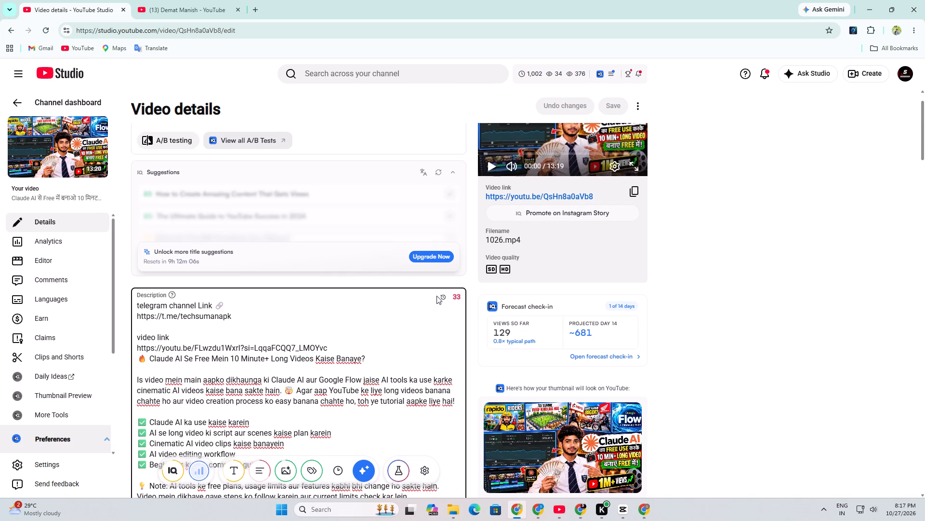
# Examine the description and title entries in the video's vidIQ Optimize Score, then close the score overview.
pyautogui.click(460, 298)
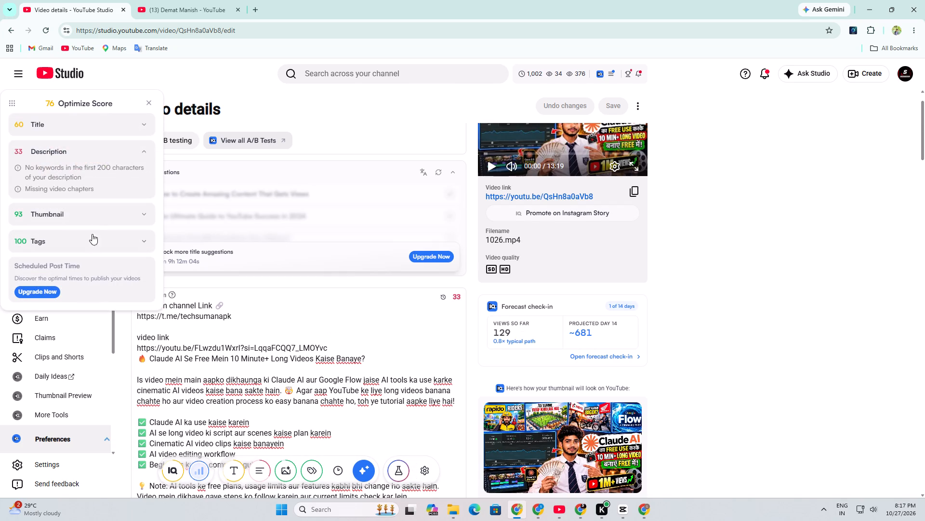
pyautogui.click(112, 161)
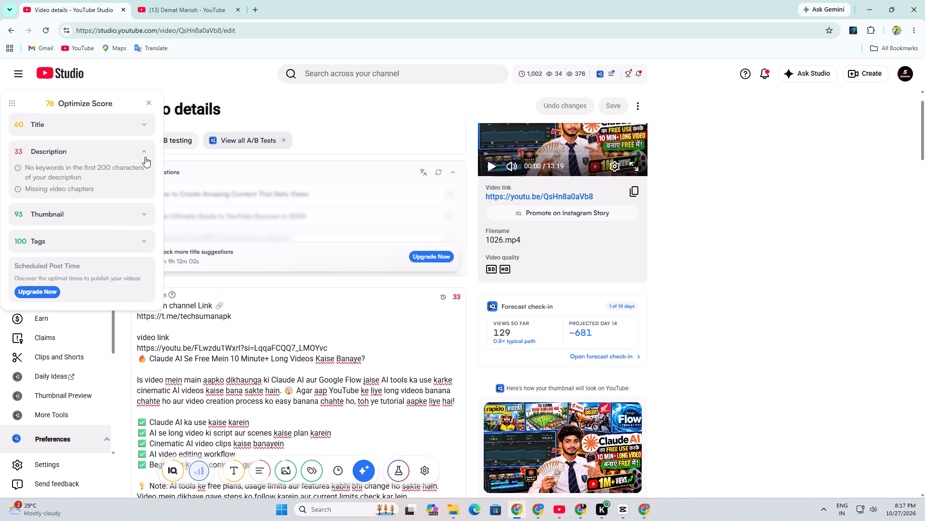
pyautogui.click(151, 148)
pyautogui.click(145, 152)
pyautogui.click(79, 147)
pyautogui.click(91, 123)
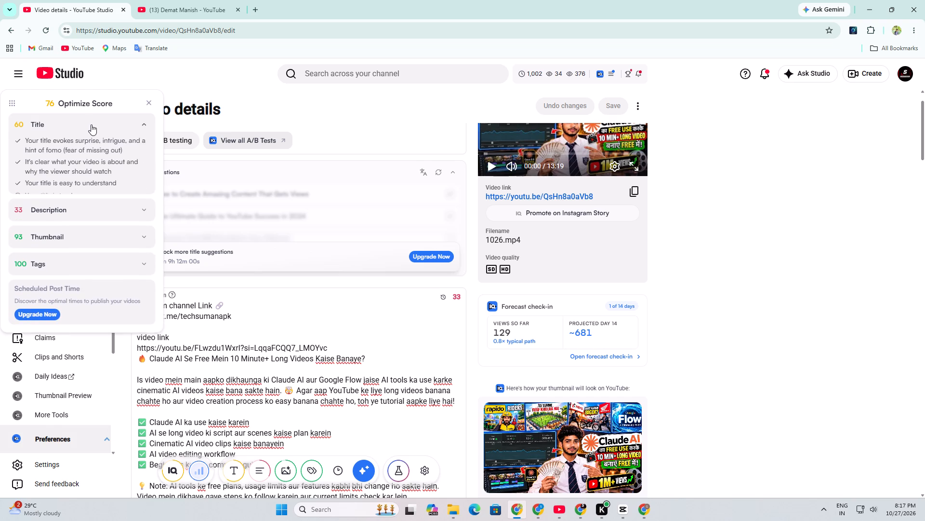
pyautogui.click(111, 122)
pyautogui.scroll(4, 278, 326)
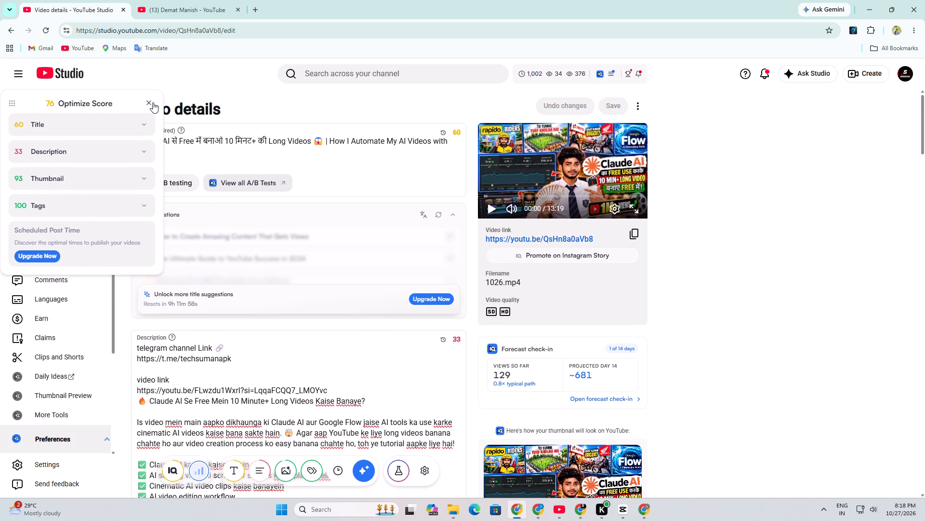
pyautogui.click(153, 102)
# Go from the Demat Manish channel page to the YouTube home feed and browse the recommended videos and Shorts.
pyautogui.click(191, 8)
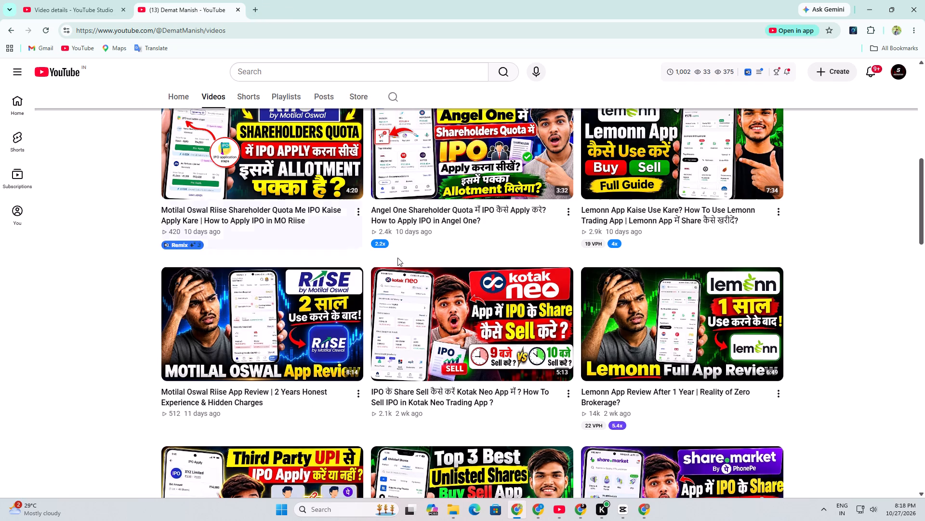
pyautogui.scroll(9, 403, 257)
pyautogui.click(20, 99)
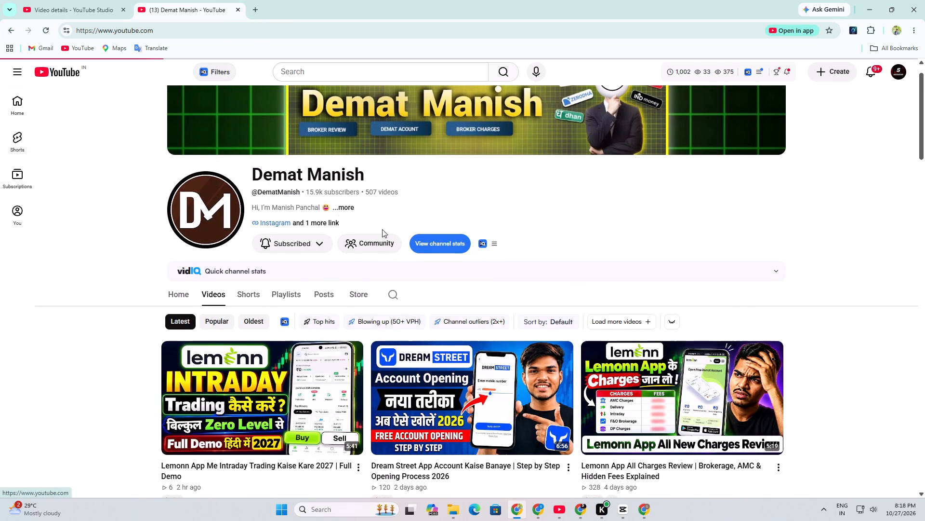
pyautogui.scroll(-11, 873, 513)
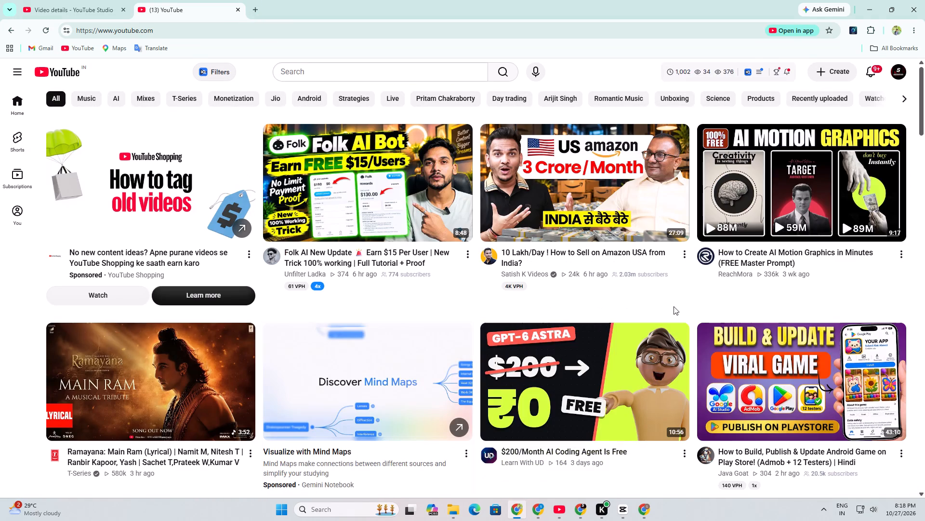
pyautogui.scroll(-4, 741, 330)
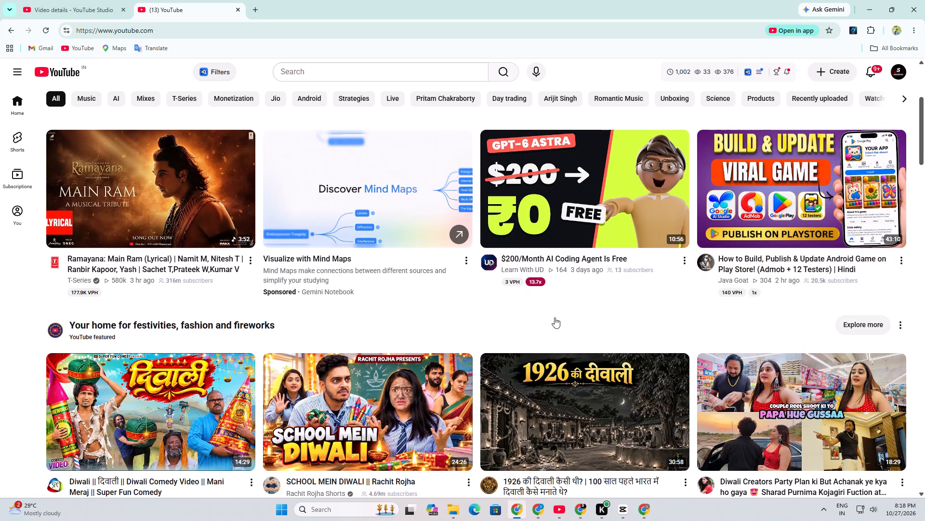
pyautogui.scroll(-4, 581, 325)
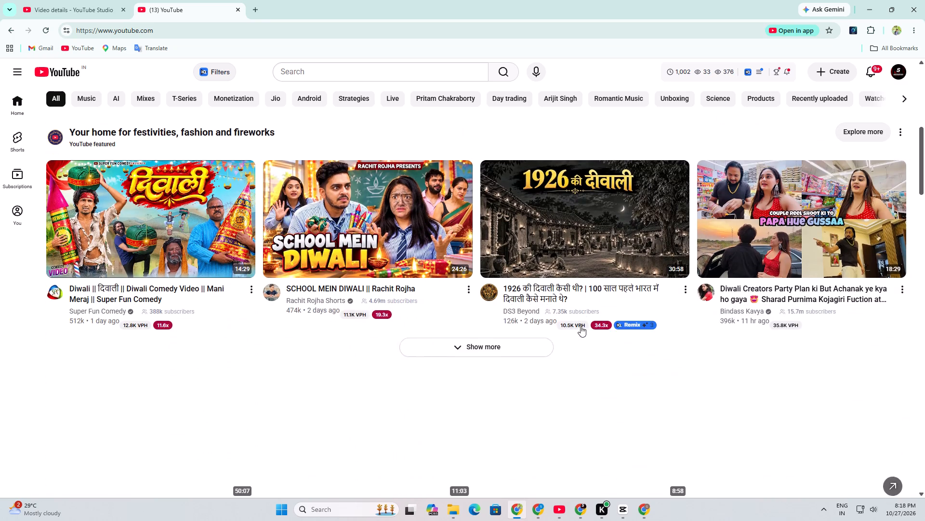
pyautogui.scroll(-4, 541, 346)
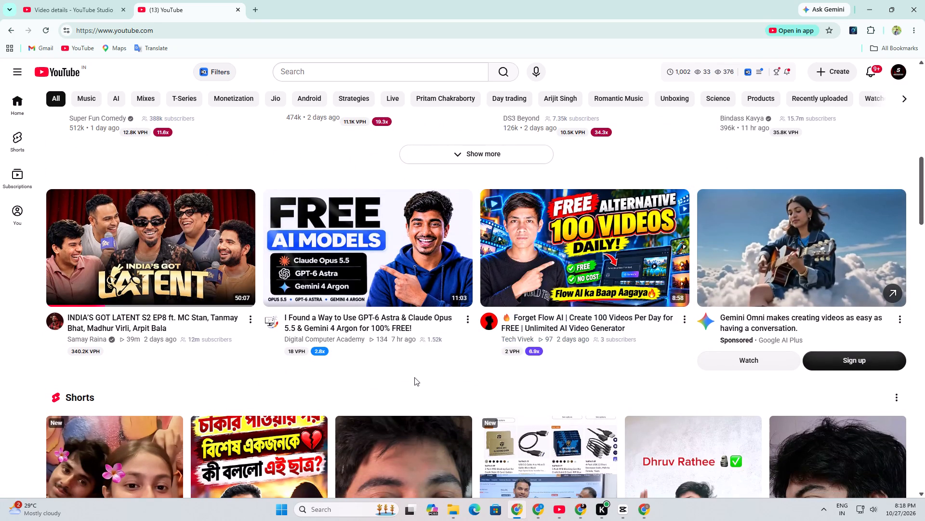
pyautogui.scroll(-8, 414, 377)
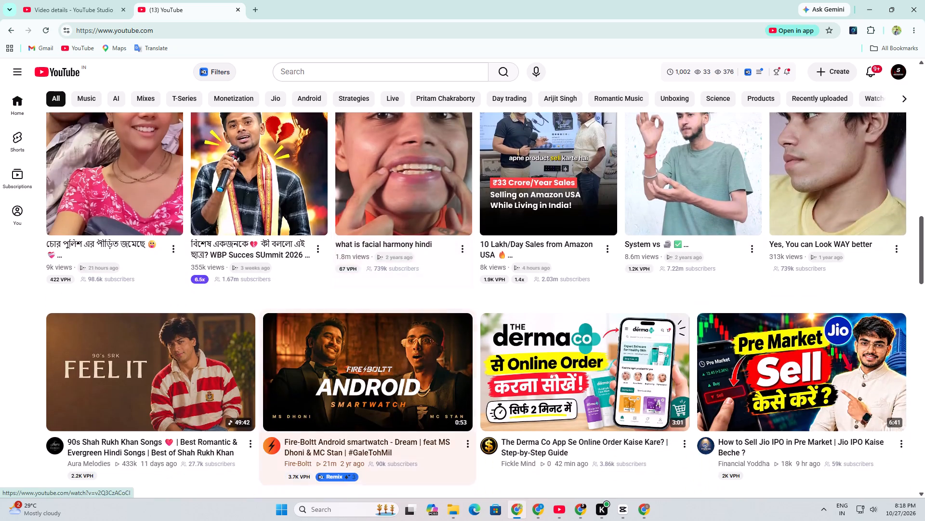
pyautogui.scroll(-14, 414, 377)
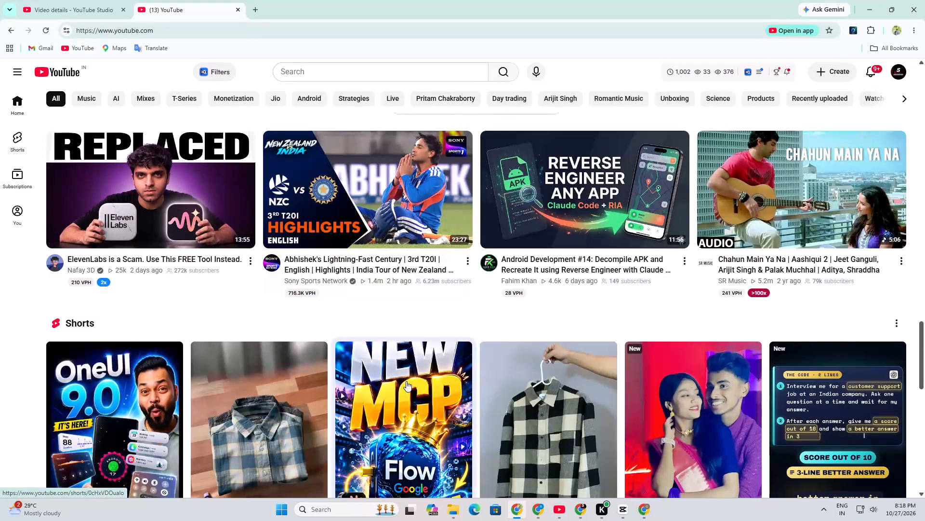
pyautogui.scroll(-4, 406, 382)
pyautogui.scroll(-5, 138, 331)
pyautogui.scroll(-3, 178, 338)
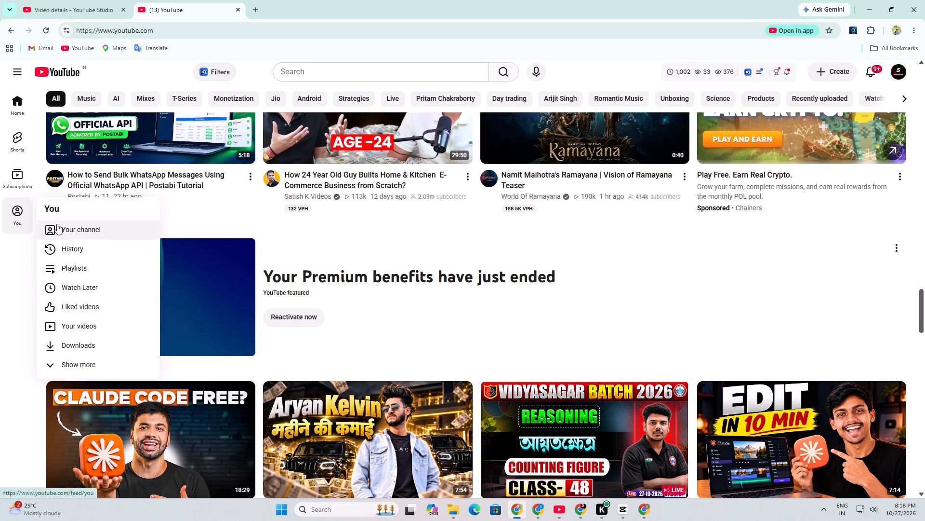
# Open the watch history and play the video "Claude + GPT FREE for 1 Year ($0 Setup)".
pyautogui.click(98, 252)
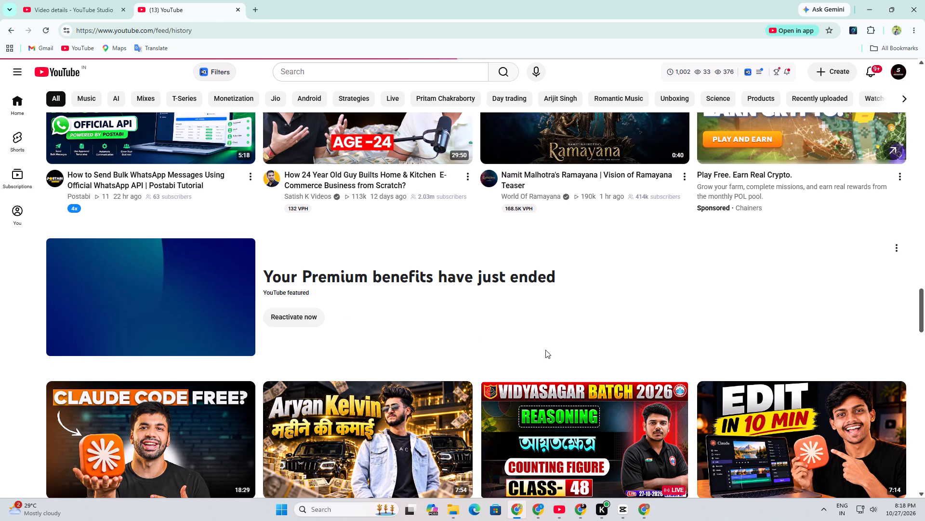
pyautogui.scroll(-4, 436, 226)
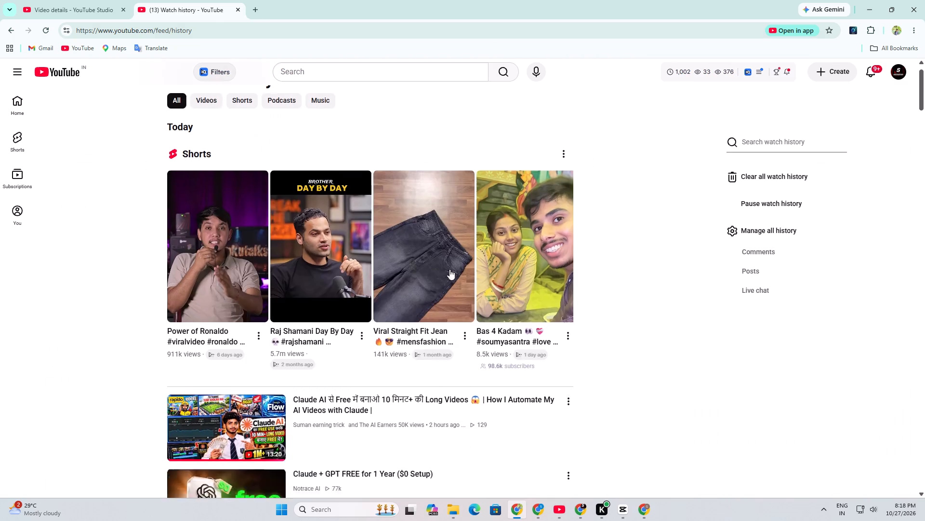
pyautogui.scroll(-2, 448, 324)
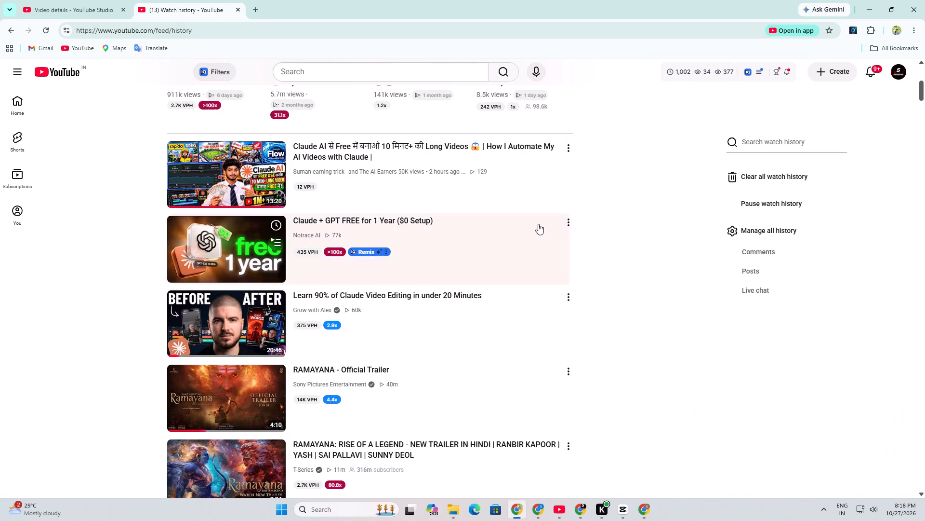
pyautogui.click(236, 258)
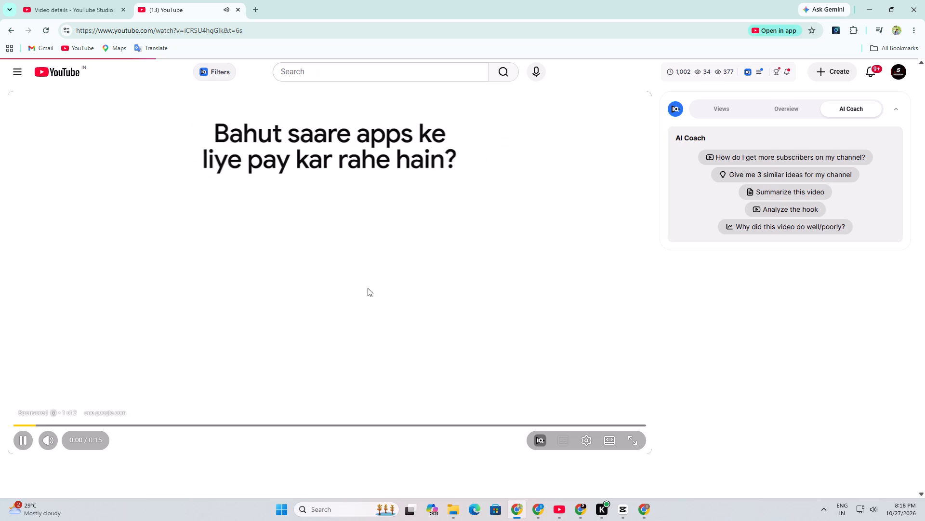
# Expand the "Claude + GPT FREE for 1 Year" video's description and read through its links and claim instructions.
pyautogui.click(363, 288)
pyautogui.scroll(-3, 359, 292)
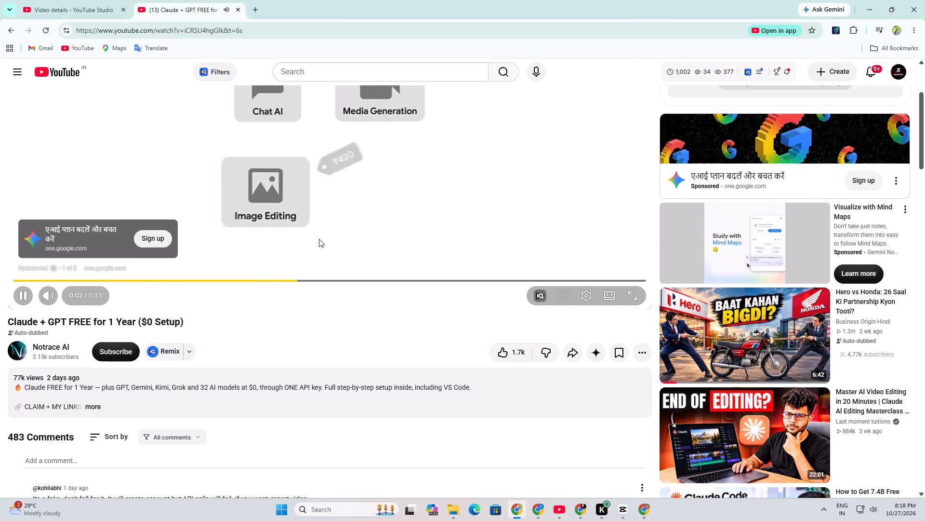
pyautogui.click(319, 238)
pyautogui.click(183, 409)
pyautogui.scroll(-7, 183, 409)
pyautogui.scroll(5, 186, 400)
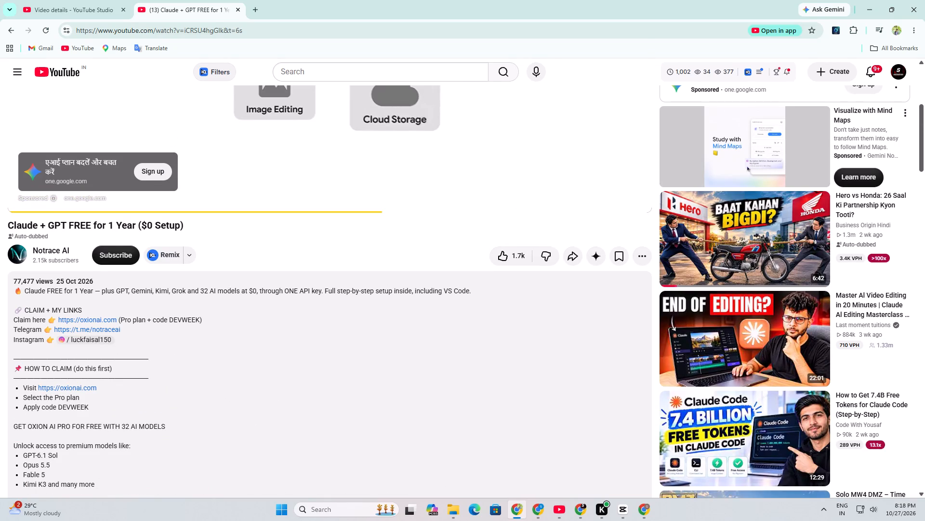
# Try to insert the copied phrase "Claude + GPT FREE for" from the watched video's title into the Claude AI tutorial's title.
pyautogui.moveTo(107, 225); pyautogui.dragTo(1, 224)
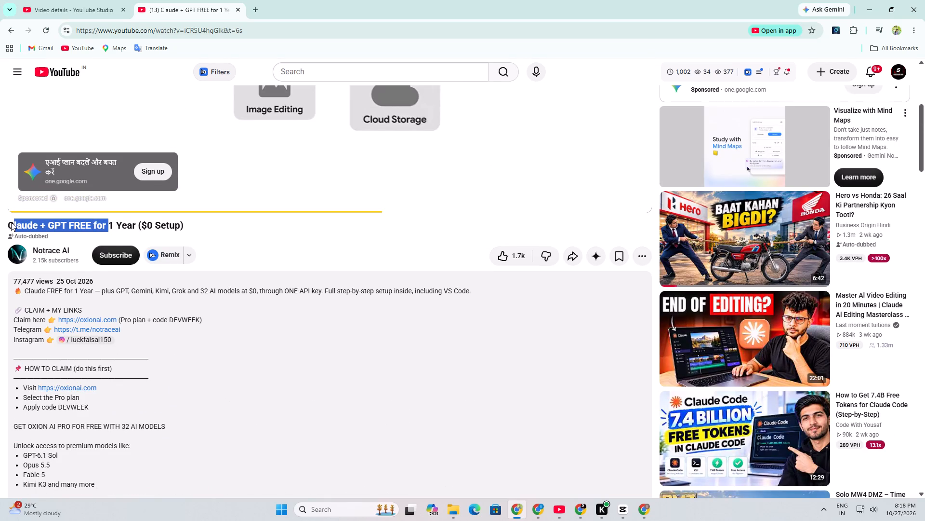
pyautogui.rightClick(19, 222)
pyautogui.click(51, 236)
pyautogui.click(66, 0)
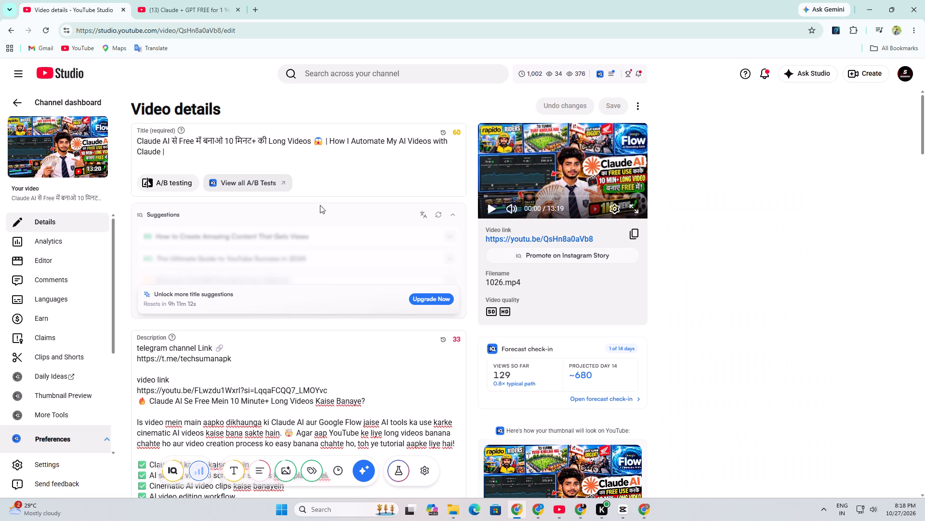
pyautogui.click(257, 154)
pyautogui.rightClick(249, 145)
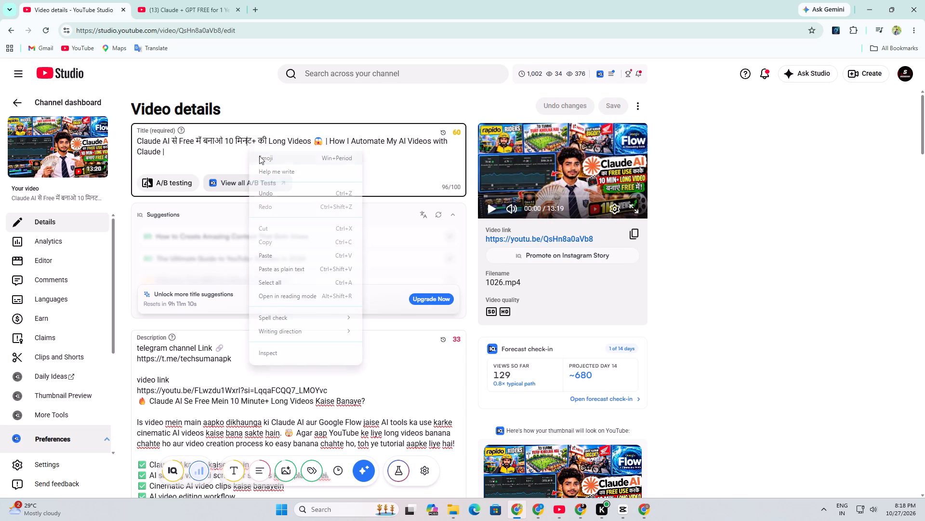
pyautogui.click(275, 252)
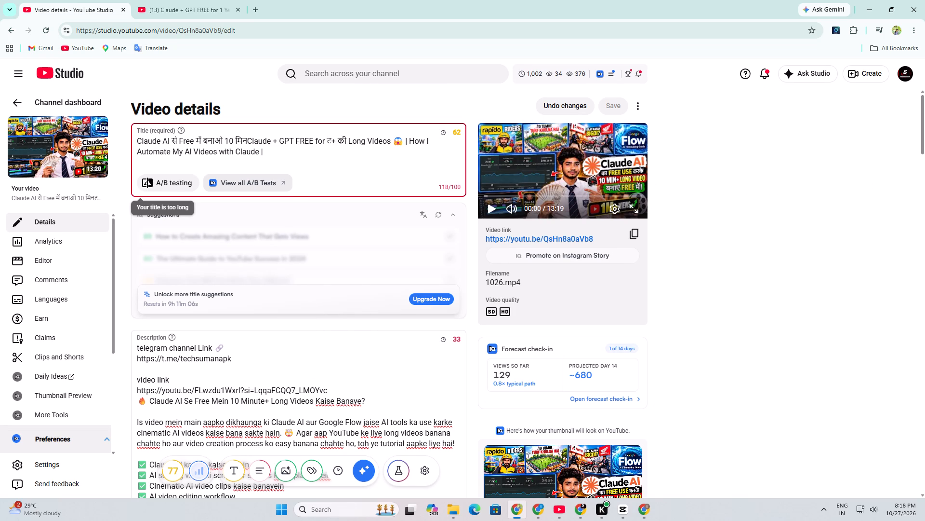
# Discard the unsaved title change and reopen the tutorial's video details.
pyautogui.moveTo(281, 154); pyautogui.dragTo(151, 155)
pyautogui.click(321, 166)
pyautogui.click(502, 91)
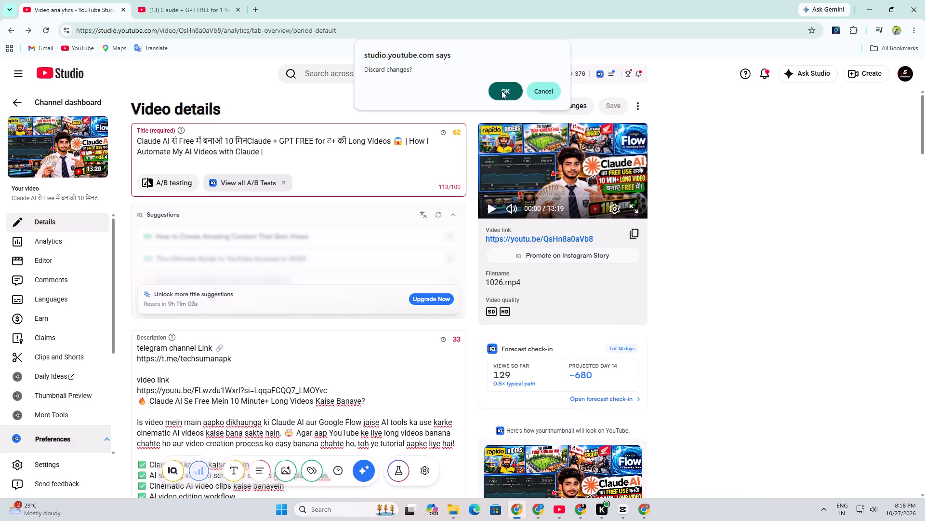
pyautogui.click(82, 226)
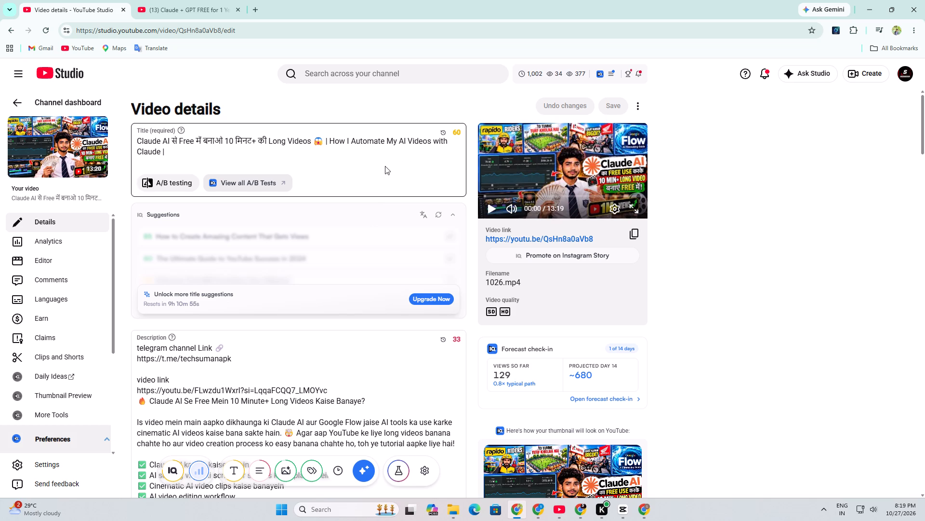
# Look through the tutorial's title, description, thumbnail and playlist sections in its video details.
pyautogui.click(266, 155)
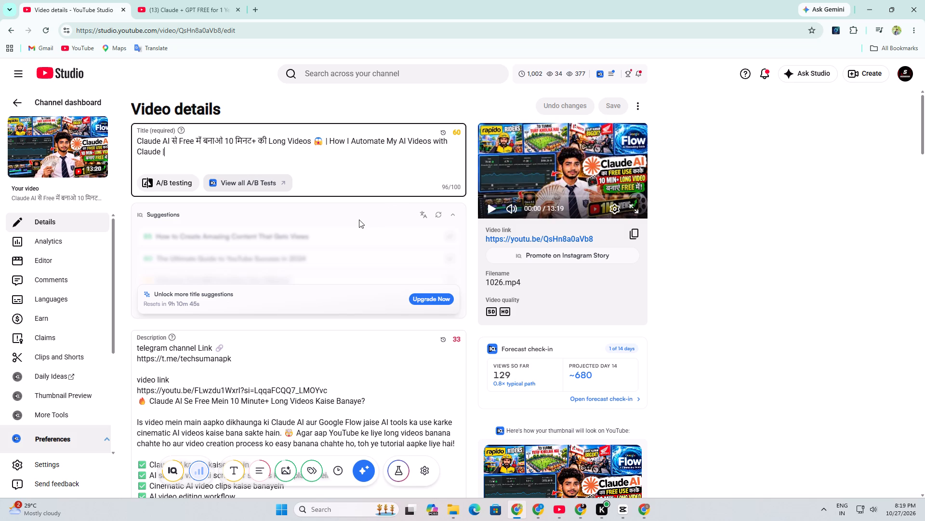
pyautogui.scroll(-3, 423, 301)
pyautogui.scroll(-7, 376, 315)
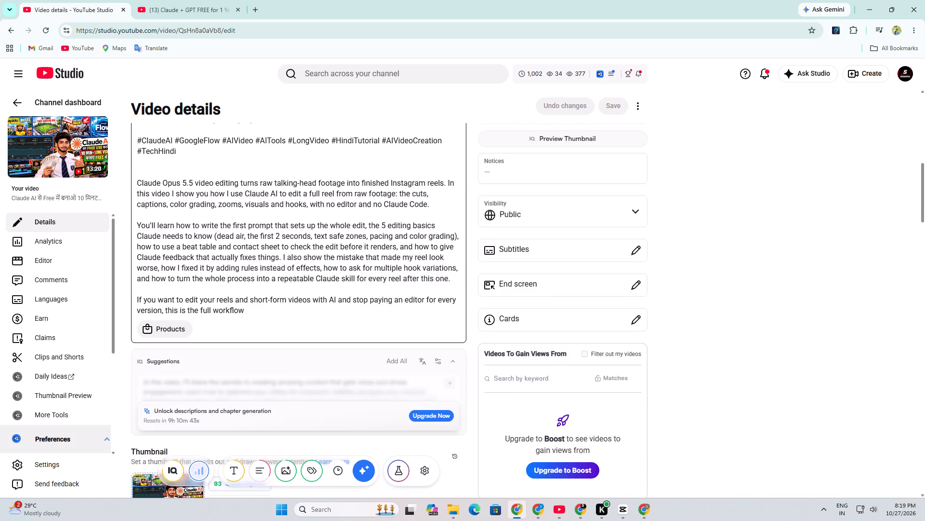
pyautogui.scroll(-4, 345, 314)
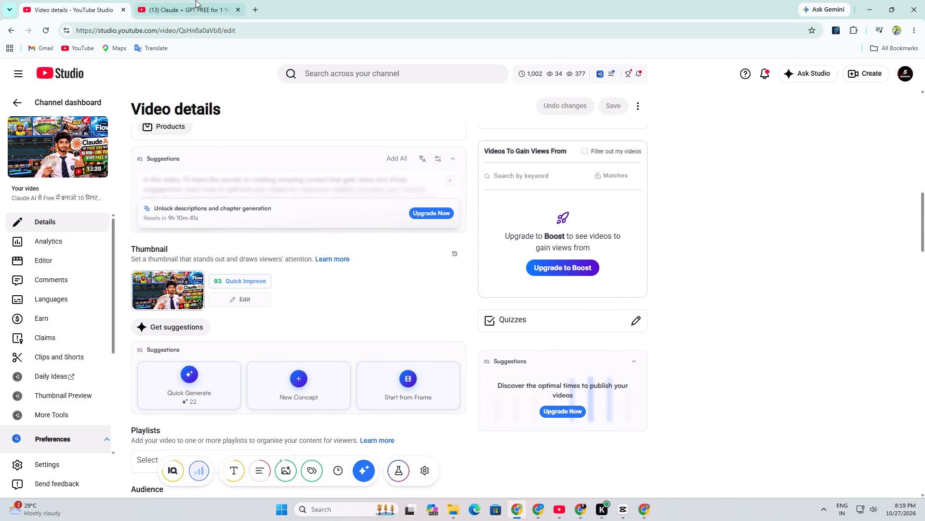
pyautogui.scroll(-2, 250, 254)
pyautogui.scroll(3, 266, 279)
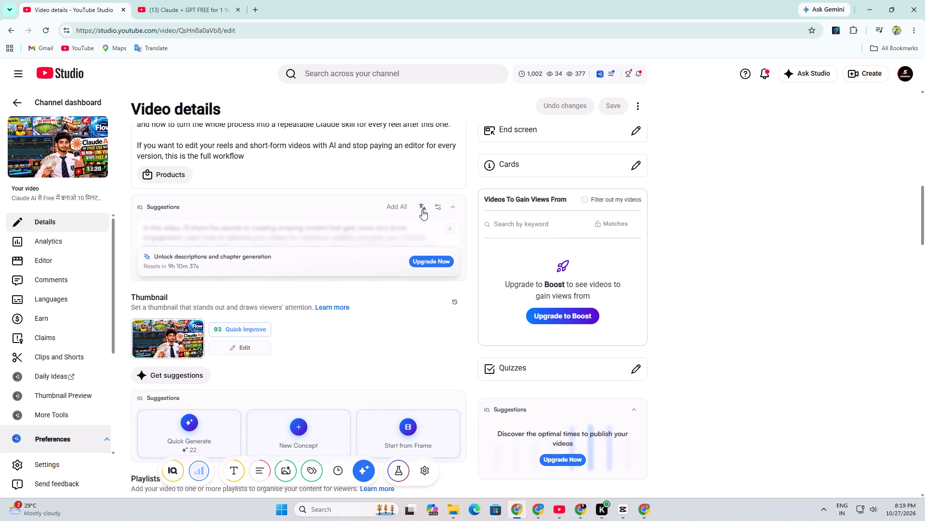
# View the vidIQ upgrade offer for description and chapter generation, then close its checkout.
pyautogui.click(396, 203)
pyautogui.click(279, 261)
pyautogui.click(421, 264)
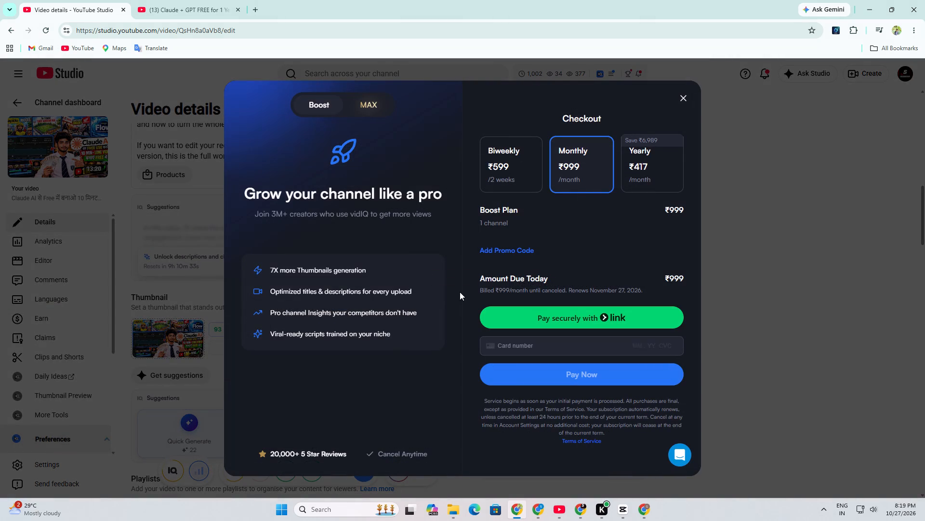
pyautogui.click(683, 102)
pyautogui.scroll(5, 379, 263)
pyautogui.scroll(1, 347, 321)
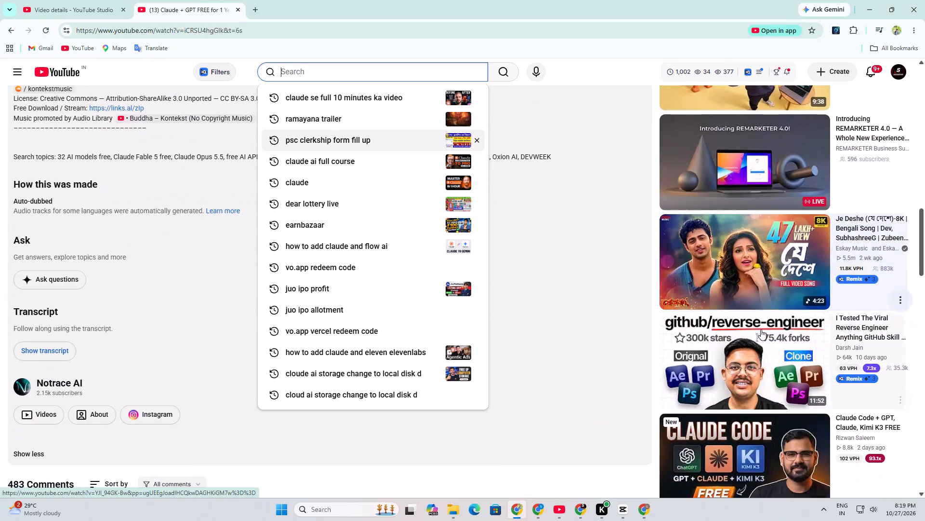
pyautogui.scroll(-5, 760, 332)
pyautogui.write('ai vi')
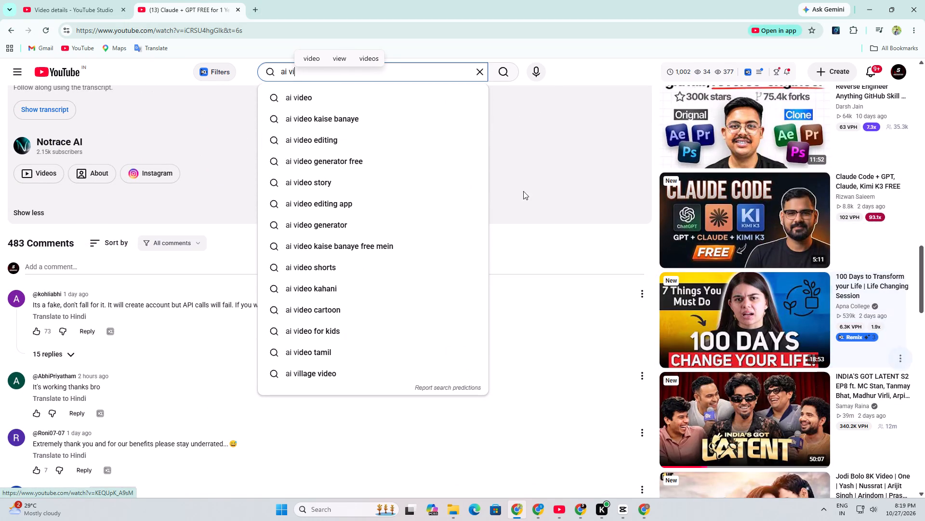
pyautogui.click(404, 127)
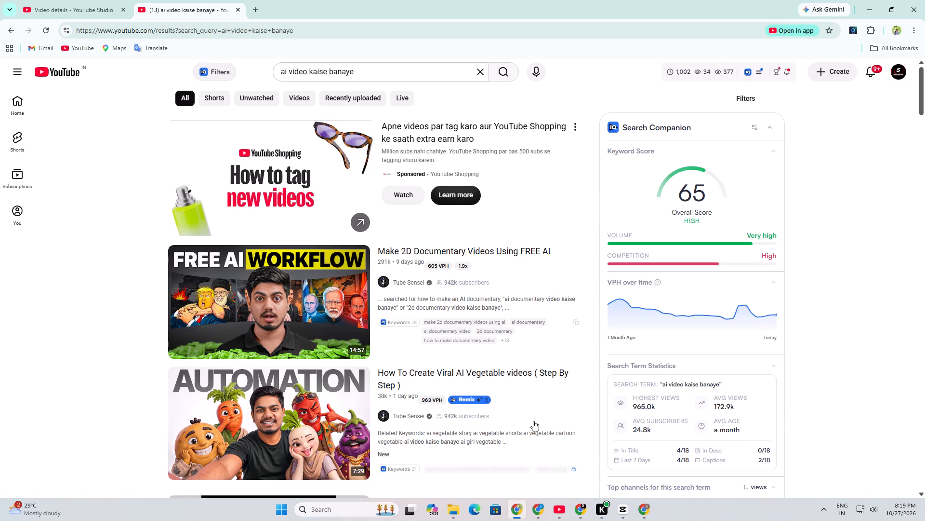
# Browse the search results for a competing video on making long AI videos whose title can be reused.
pyautogui.scroll(-8, 531, 421)
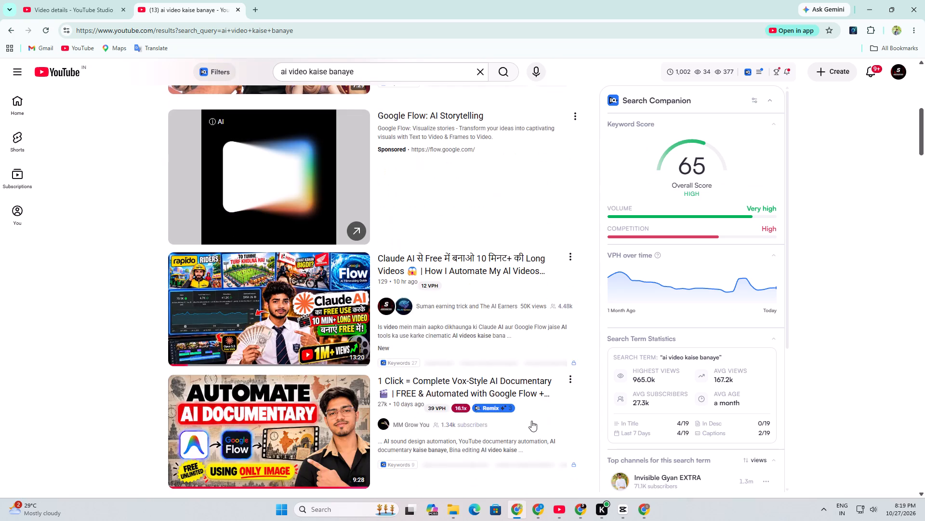
pyautogui.scroll(-9, 531, 421)
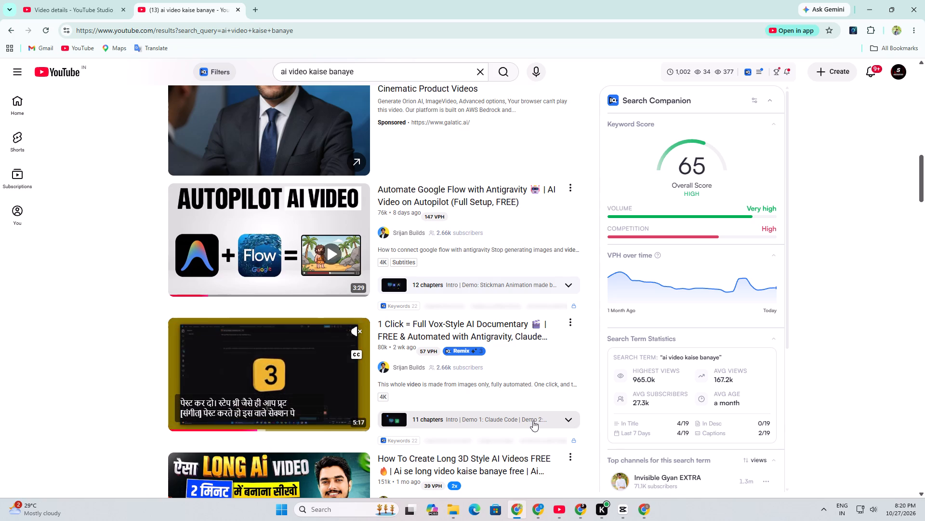
pyautogui.scroll(-3, 533, 421)
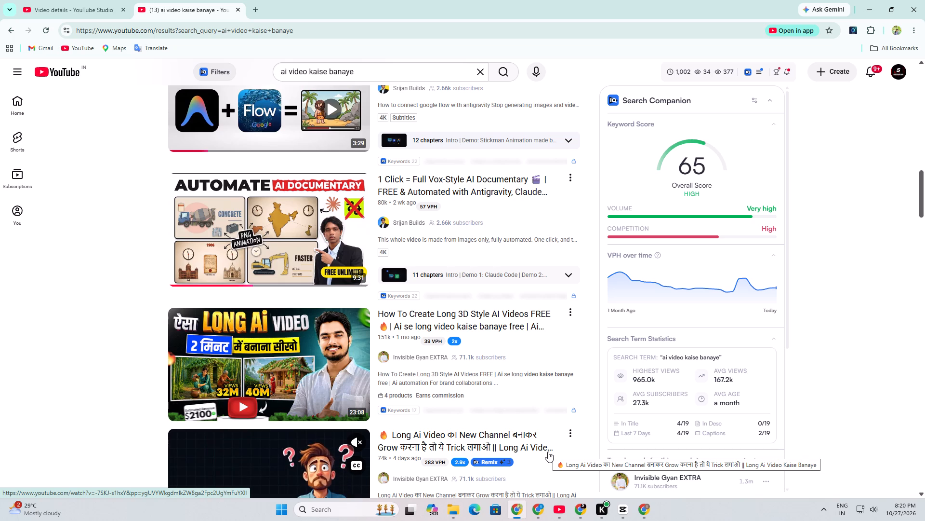
pyautogui.scroll(-3, 548, 449)
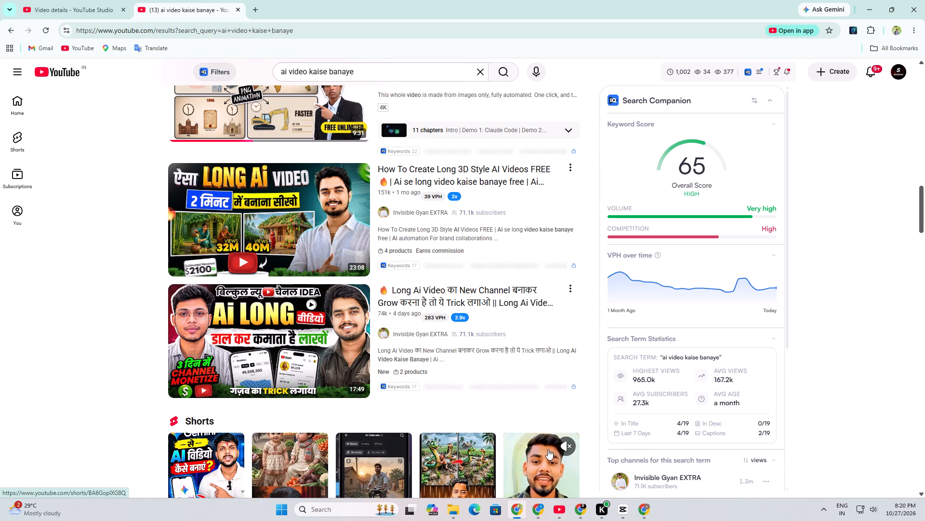
pyautogui.scroll(-8, 548, 449)
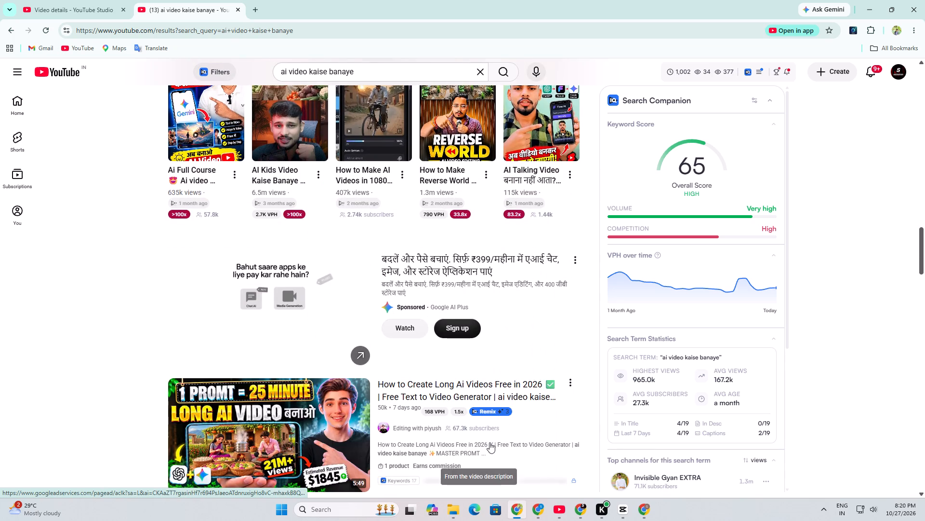
pyautogui.scroll(-3, 487, 442)
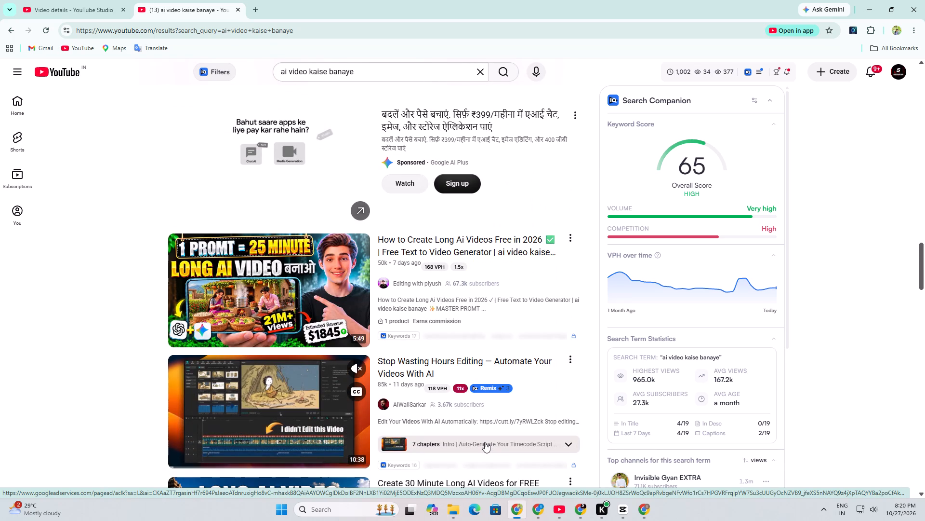
# Open the video "How to Create Long Ai Videos Free in 2026", pause it and copy its full title.
pyautogui.click(274, 304)
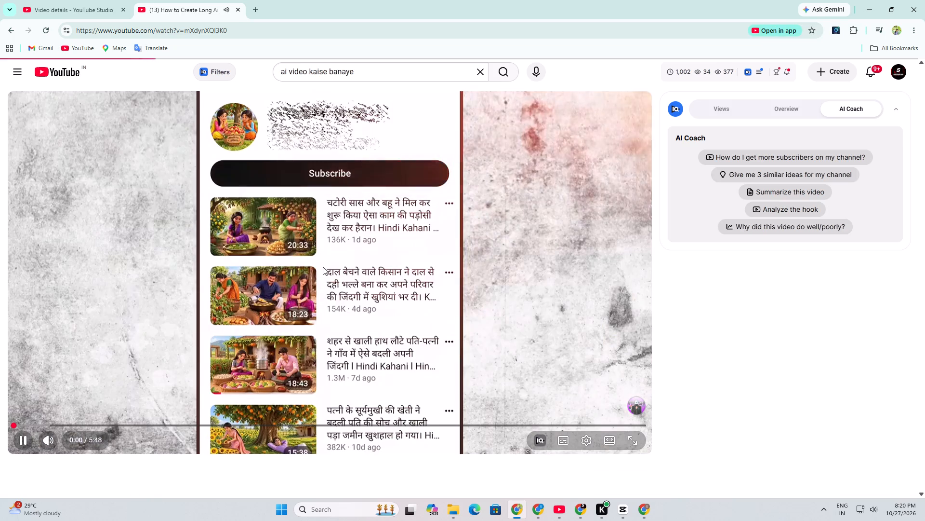
pyautogui.click(323, 267)
pyautogui.scroll(-4, 301, 275)
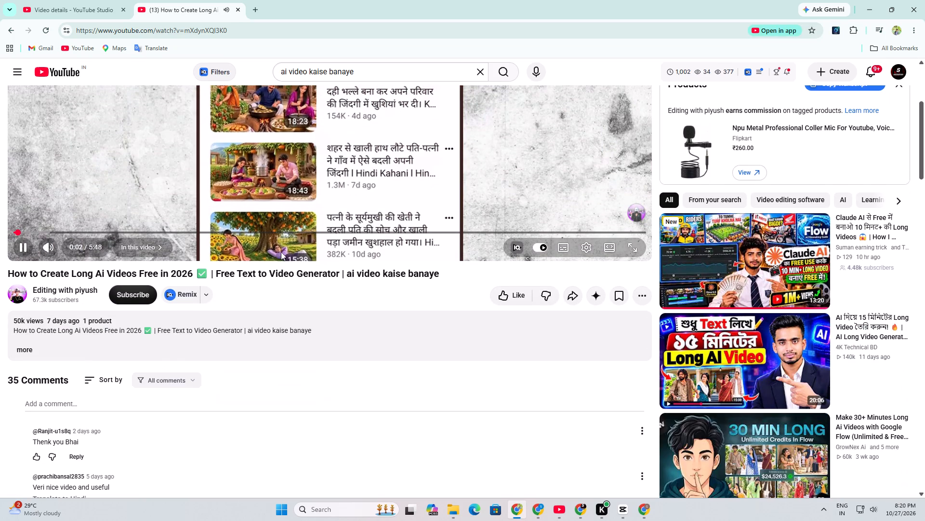
pyautogui.click(274, 188)
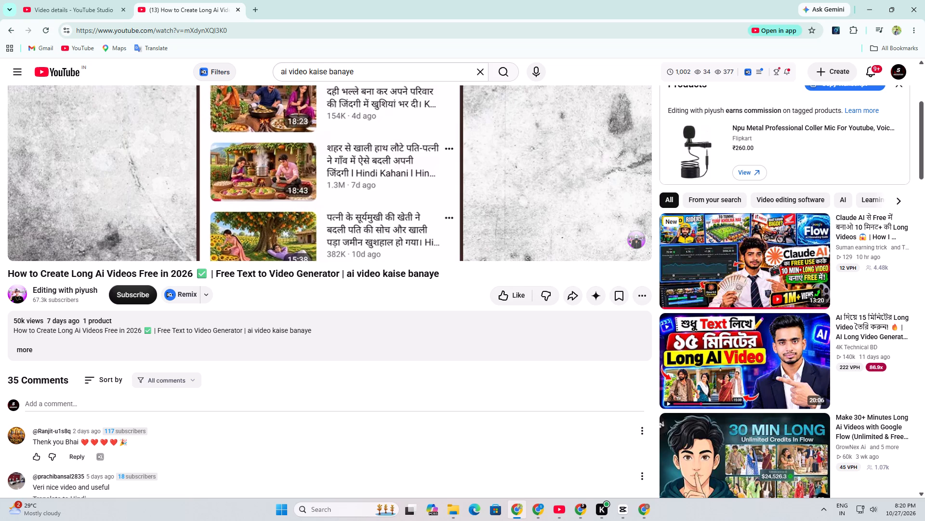
pyautogui.moveTo(462, 272); pyautogui.dragTo(6, 279)
pyautogui.rightClick(23, 276)
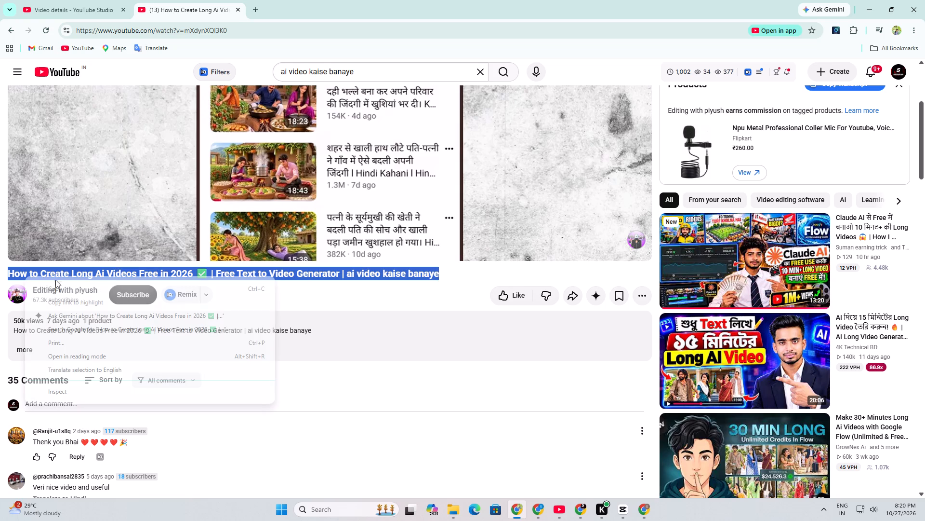
pyautogui.click(68, 293)
# Replace "How I Automate My AI Videos with Claude |" in the tutorial's title with the copied video title.
pyautogui.click(81, 0)
pyautogui.scroll(2, 292, 181)
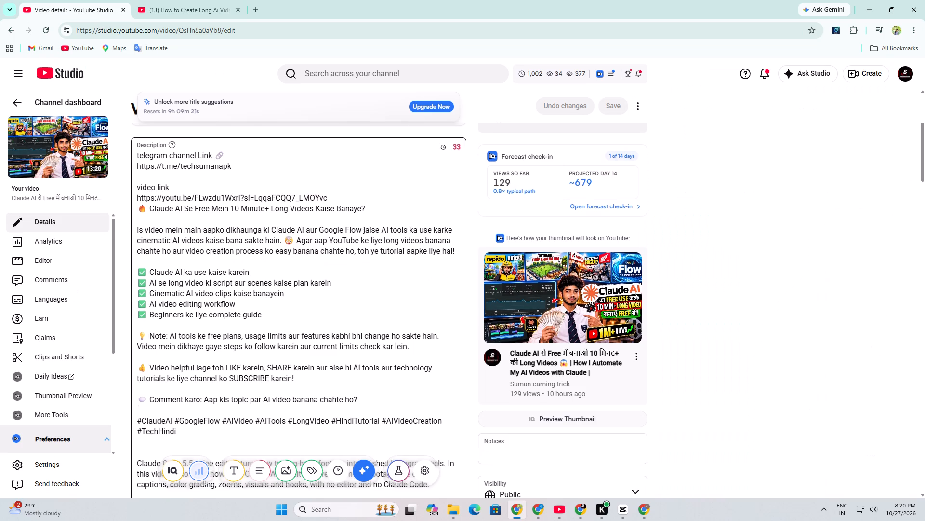
pyautogui.scroll(10, 292, 180)
pyautogui.moveTo(310, 158); pyautogui.dragTo(182, 143)
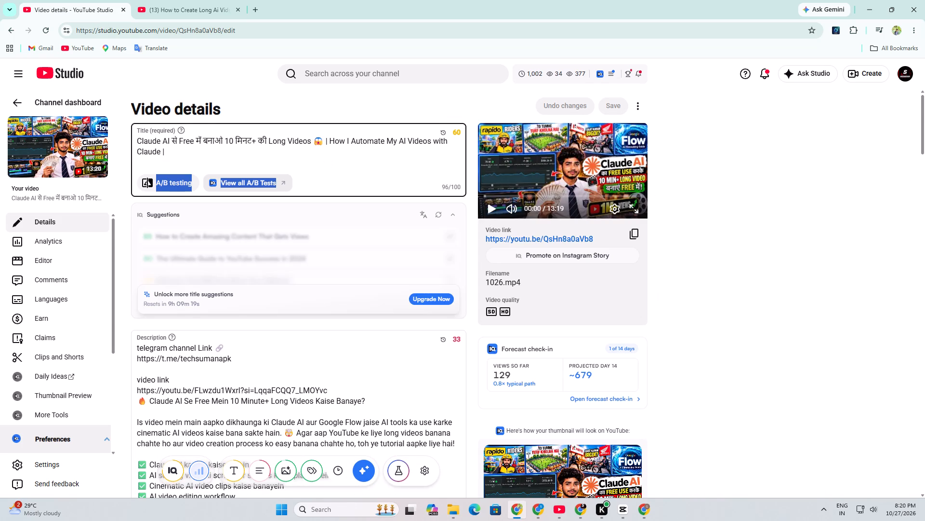
pyautogui.moveTo(182, 143); pyautogui.dragTo(185, 143)
pyautogui.click(325, 160)
pyautogui.moveTo(240, 151); pyautogui.dragTo(327, 148)
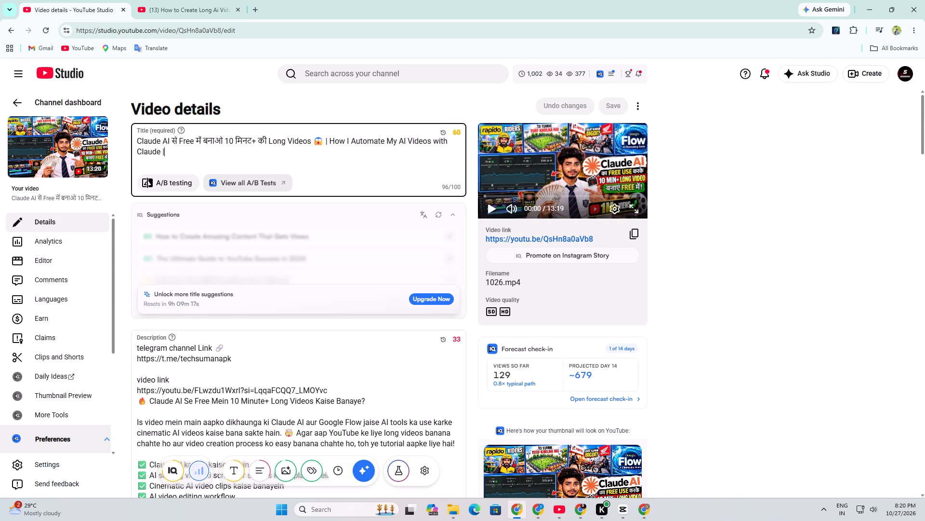
pyautogui.moveTo(327, 148); pyautogui.dragTo(330, 138)
pyautogui.press('BackSpace')
pyautogui.hotkey('ctrl', 'v')
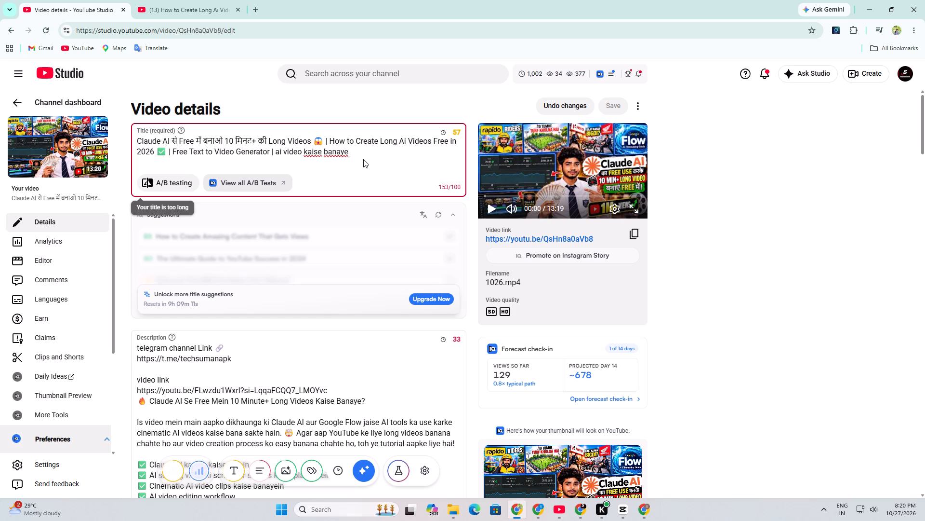
# Remove "| Free Text to Video Generator | ai video kaise banaye" from the end of the tutorial's title and save the video details.
pyautogui.click(370, 149)
pyautogui.press('BackSpace')
pyautogui.press('BackSpace')
pyautogui.press('BackSpace')
pyautogui.press('BackSpace')
pyautogui.press('BackSpace')
pyautogui.press('BackSpace')
pyautogui.press('BackSpace')
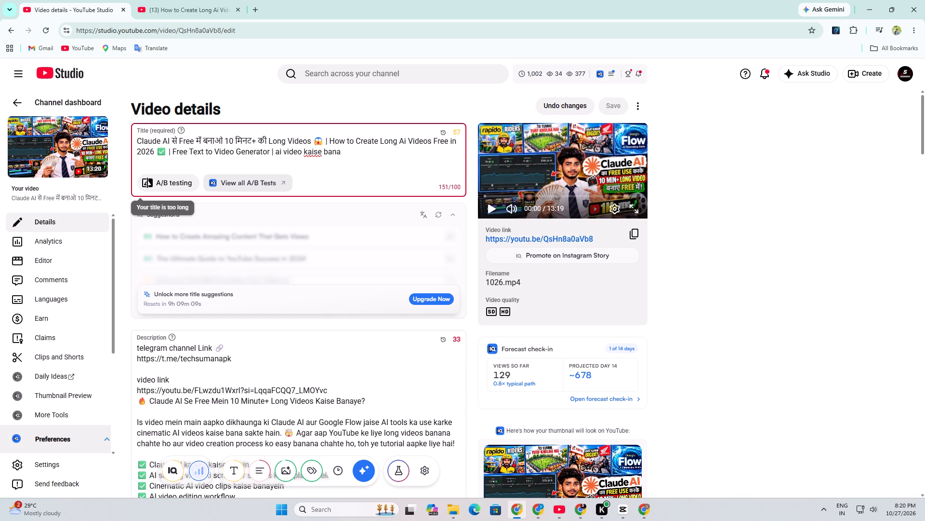
pyautogui.press('BackSpace')
pyautogui.press('BackSpace')
pyautogui.press('BackSpace')
pyautogui.press('BackSpace')
pyautogui.press('BackSpace')
pyautogui.press('BackSpace')
pyautogui.press('BackSpace')
pyautogui.press('BackSpace')
pyautogui.press('BackSpace')
pyautogui.press('BackSpace')
pyautogui.press('BackSpace')
pyautogui.press('BackSpace')
pyautogui.press('BackSpace')
pyautogui.press('BackSpace')
pyautogui.press('BackSpace')
pyautogui.press('BackSpace')
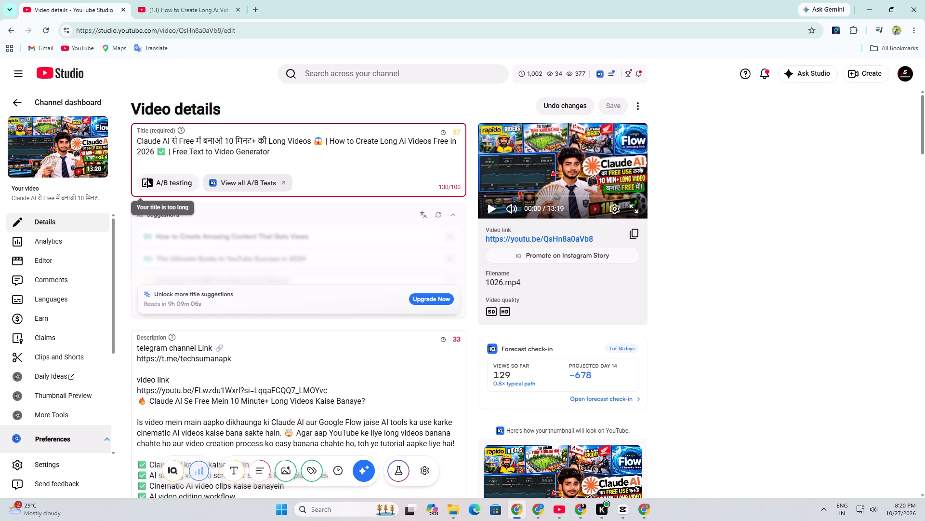
pyautogui.press('BackSpace')
pyautogui.press('BackSpace')
pyautogui.press('BackSpace')
pyautogui.press('BackSpace')
pyautogui.press('BackSpace')
pyautogui.press('BackSpace')
pyautogui.press('BackSpace')
pyautogui.press('BackSpace')
pyautogui.press('BackSpace')
pyautogui.press('BackSpace')
pyautogui.press('BackSpace')
pyautogui.press('BackSpace')
pyautogui.press('BackSpace')
pyautogui.press('BackSpace')
pyautogui.press('BackSpace')
pyautogui.press('BackSpace')
pyautogui.press('BackSpace')
pyautogui.press('BackSpace')
pyautogui.press('BackSpace')
pyautogui.press('BackSpace')
pyautogui.press('BackSpace')
pyautogui.press('BackSpace')
pyautogui.press('BackSpace')
pyautogui.press('BackSpace')
pyautogui.press('BackSpace')
pyautogui.press('BackSpace')
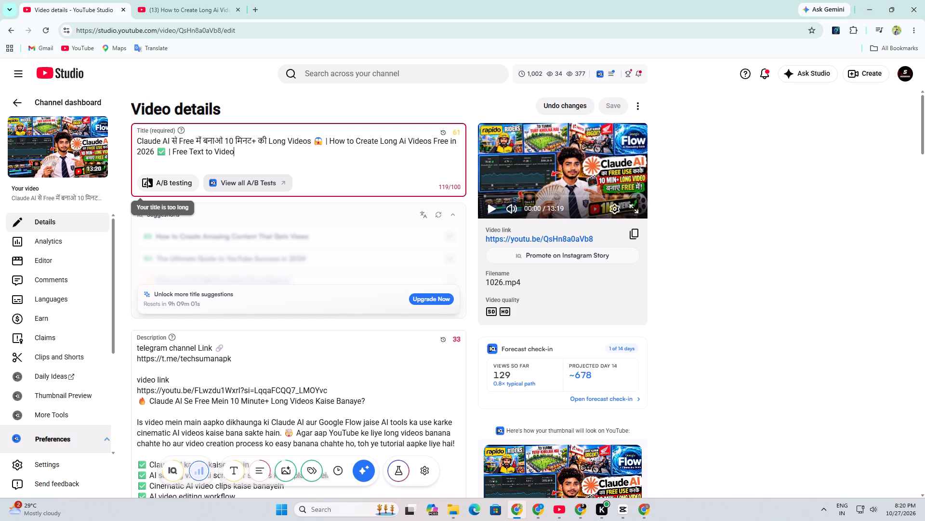
pyautogui.press('BackSpace')
pyautogui.press('BackSpace')
pyautogui.press('BackSpace')
pyautogui.press('BackSpace')
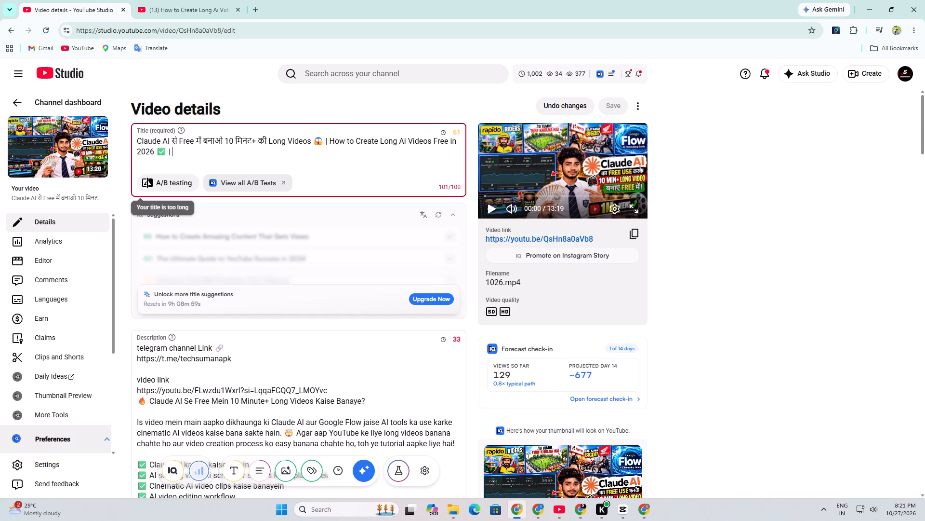
pyautogui.press('BackSpace')
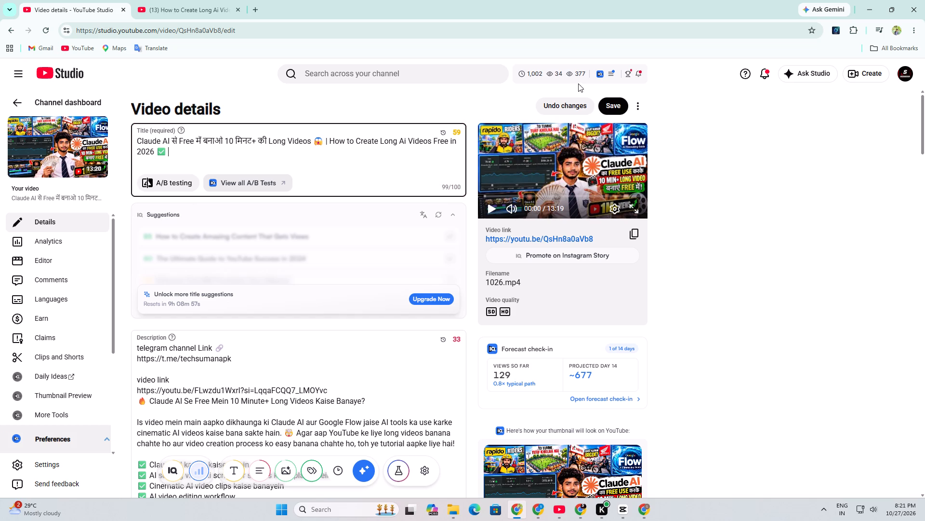
pyautogui.click(610, 102)
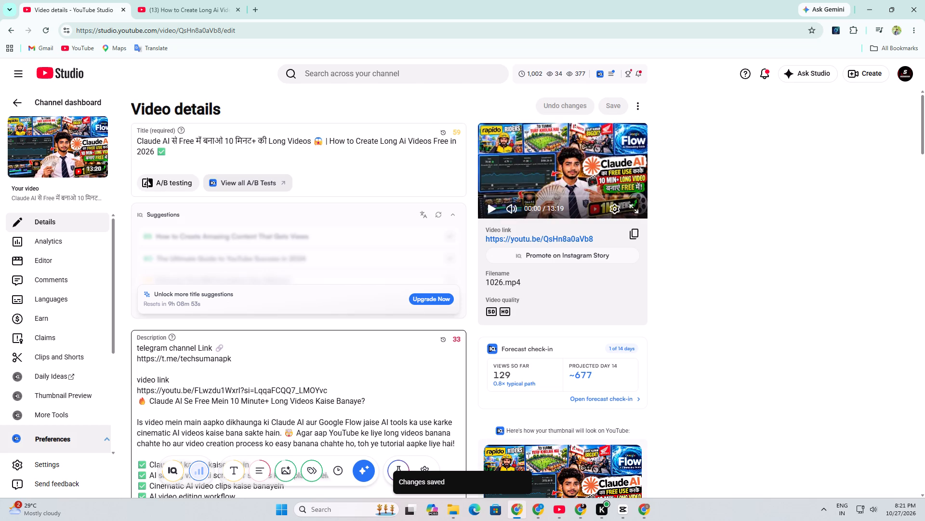
# Open 4K Technical BD's suggested "AI Long Video Generator Tutorial" from the competing video's page and skim through its content.
pyautogui.click(215, 0)
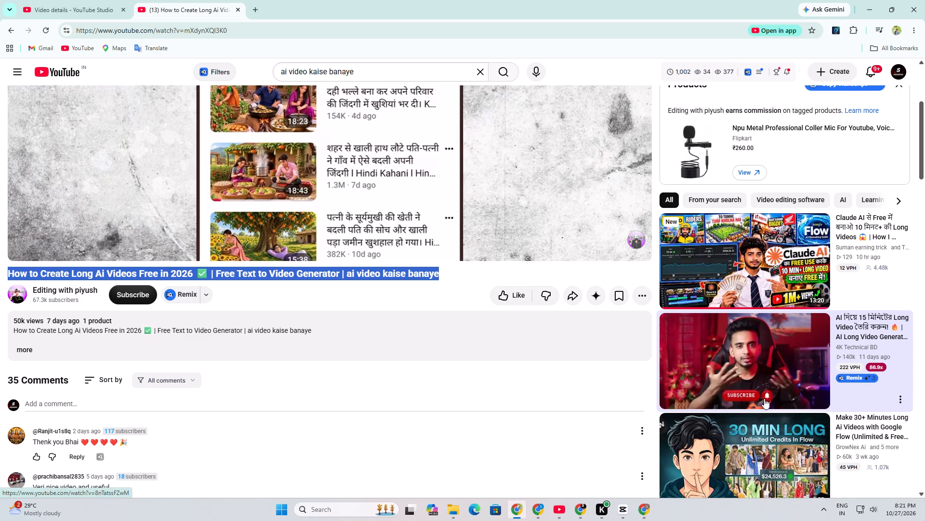
pyautogui.click(720, 393)
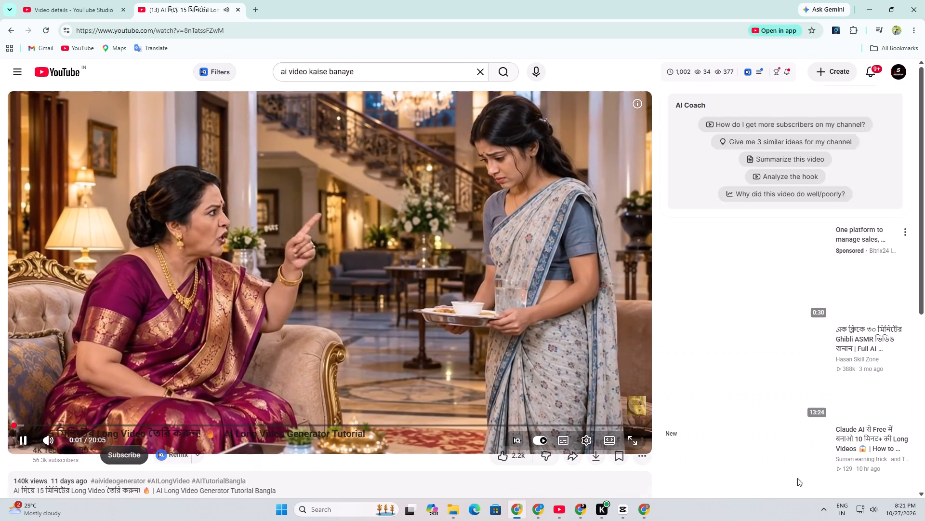
pyautogui.scroll(-3, 867, 507)
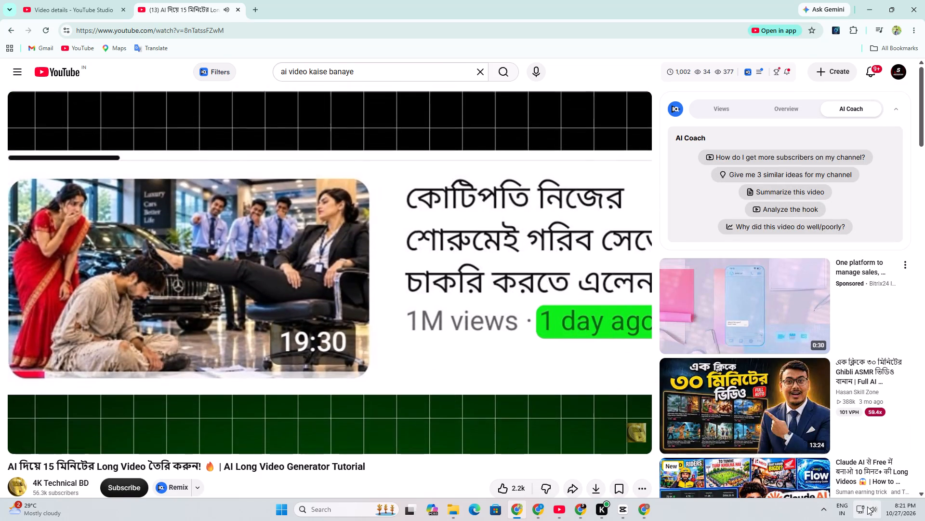
pyautogui.scroll(-8, 867, 507)
pyautogui.scroll(-16, 867, 507)
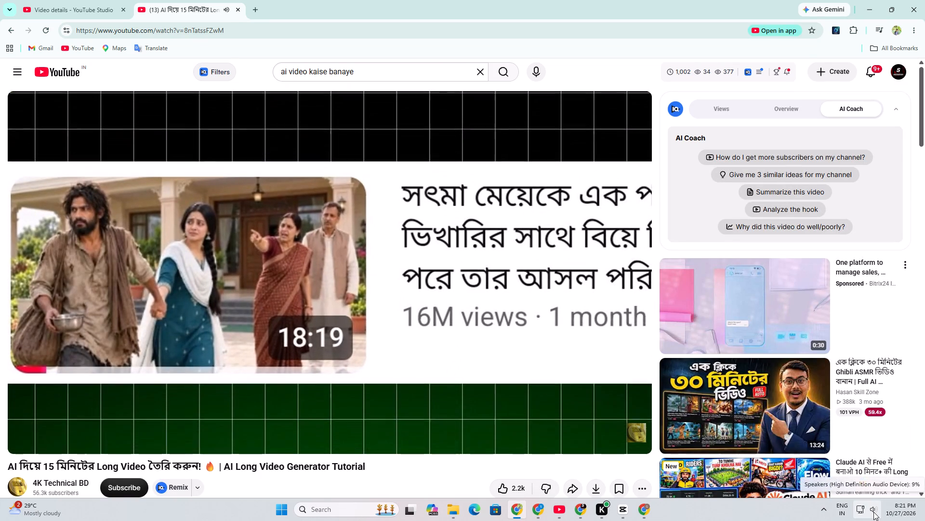
pyautogui.scroll(-2, 449, 402)
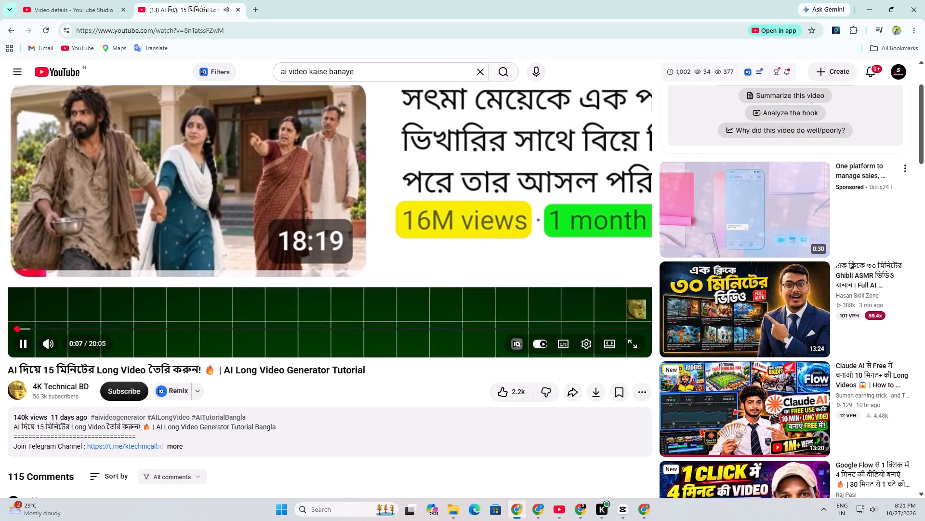
pyautogui.click(85, 325)
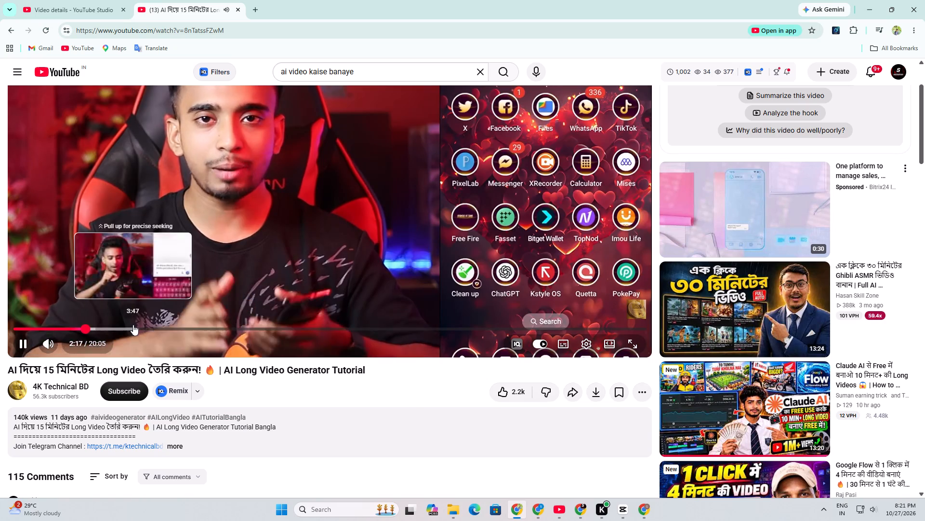
pyautogui.click(134, 325)
pyautogui.click(199, 326)
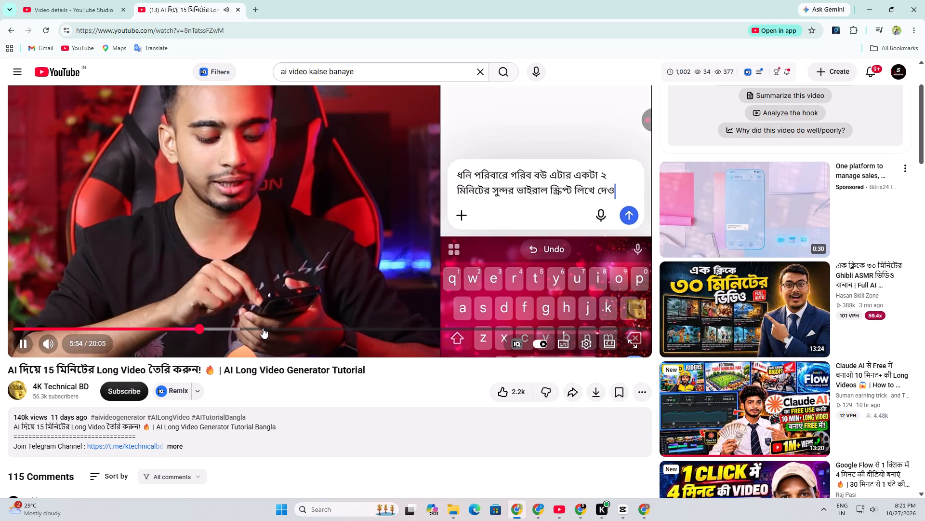
pyautogui.click(280, 328)
pyautogui.click(370, 327)
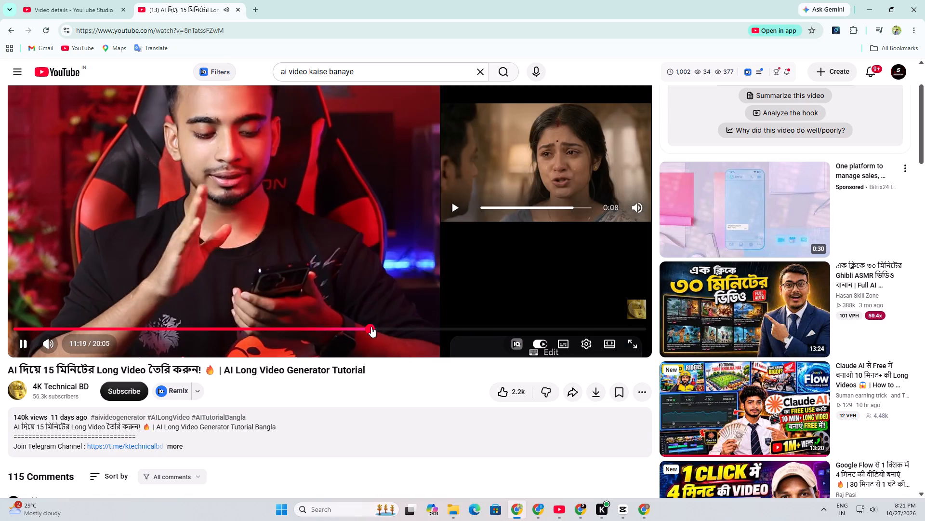